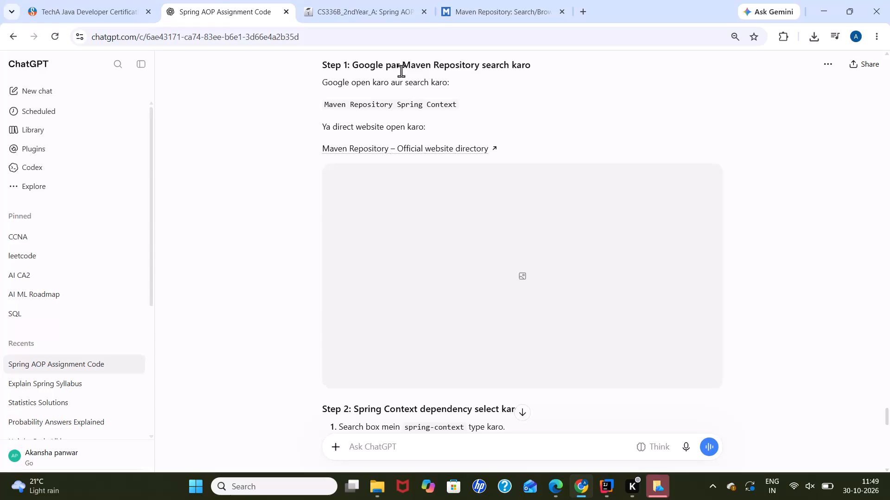
Leave the Spring AOP assignment submission, return to the Moodle dashboard and open the DBS_IT301L_3A_2026-27 course.
{"action": "left_click", "coordinate": [327, 0]}
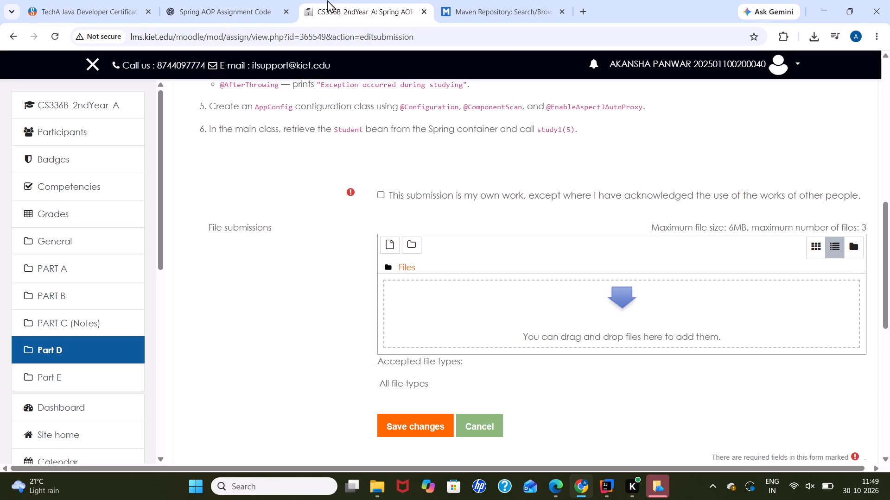
{"action": "left_click", "coordinate": [254, 0]}
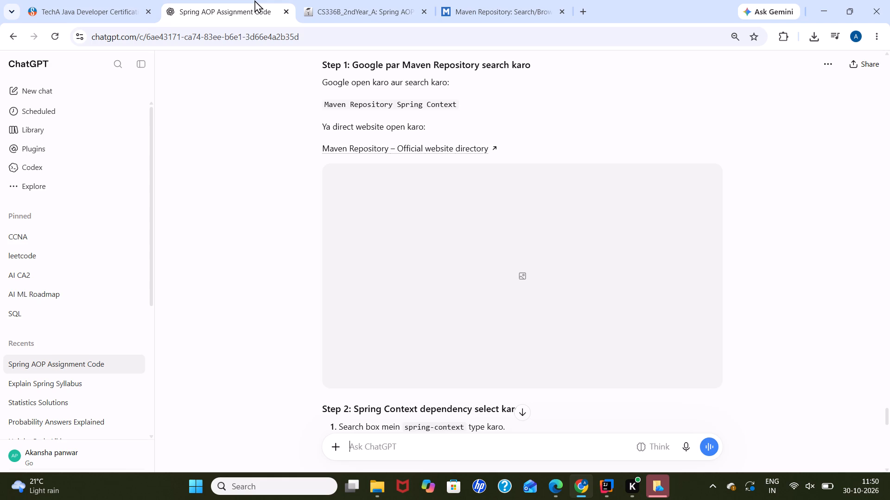
{"action": "left_click", "coordinate": [345, 7]}
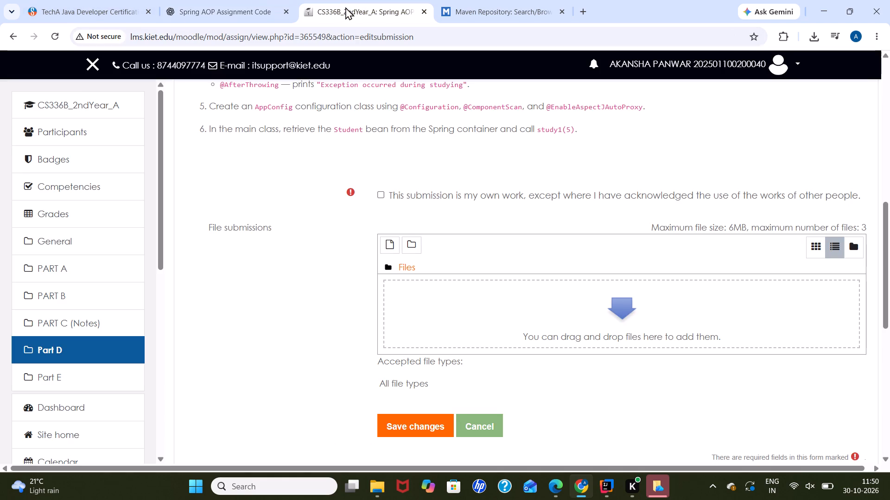
{"action": "left_click", "coordinate": [18, 40]}
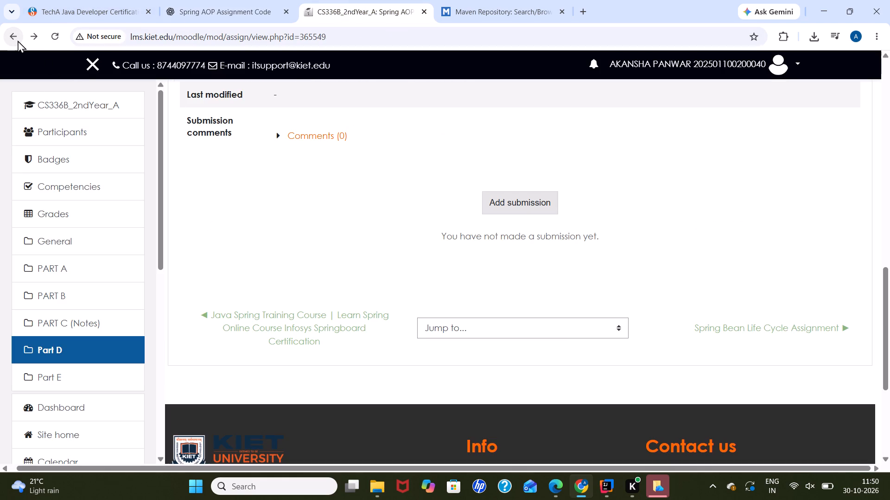
{"action": "scroll", "coordinate": [164, 264], "scroll_direction": "up", "scroll_amount": 2}
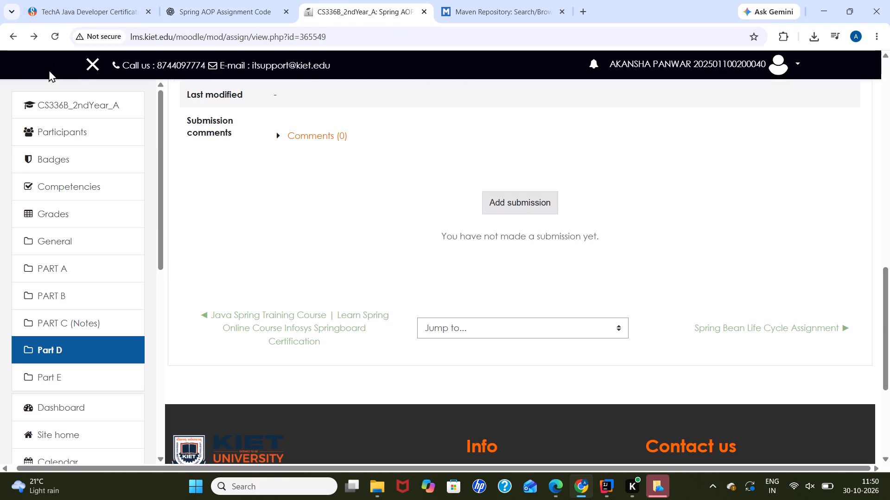
{"action": "left_click", "coordinate": [21, 37]}
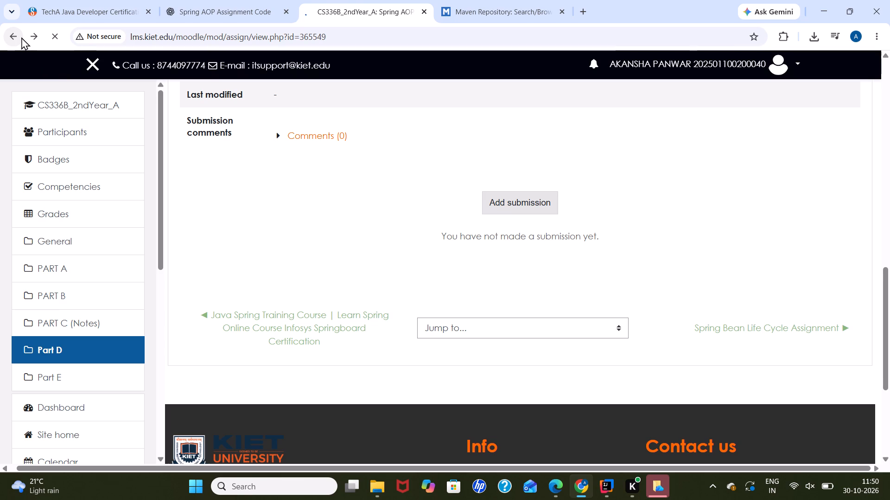
{"action": "scroll", "coordinate": [332, 281], "scroll_direction": "up", "scroll_amount": 5}
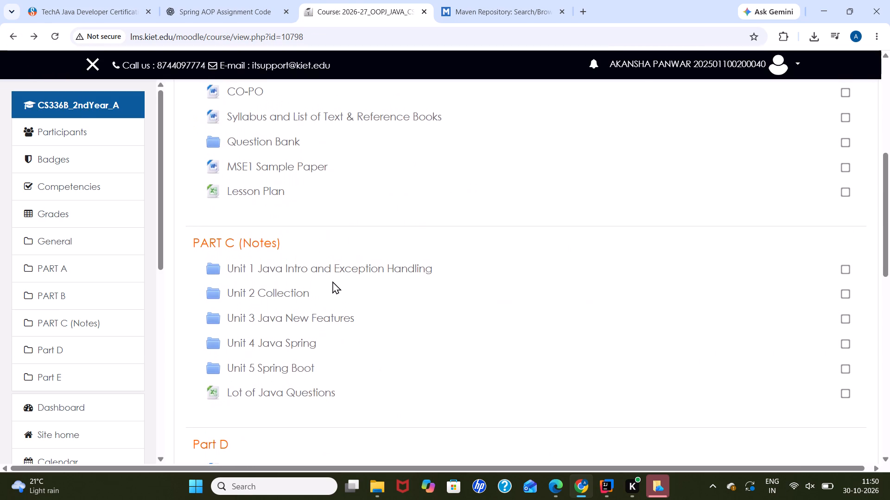
{"action": "left_click", "coordinate": [18, 40]}
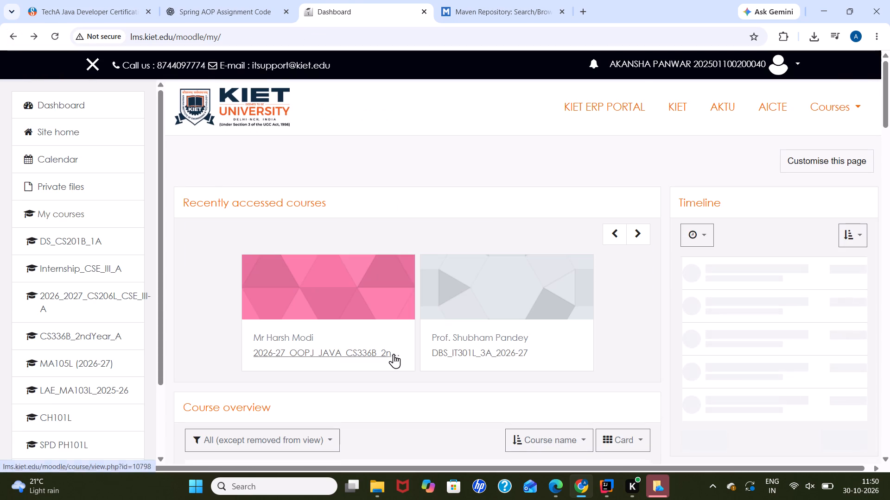
{"action": "left_click", "coordinate": [475, 350]}
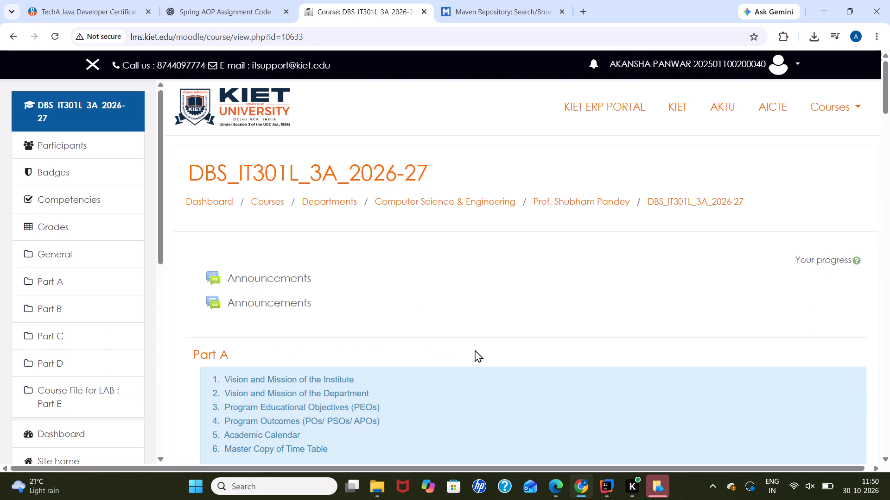
Look through the DBS course's sections from Part A to the Part E lab assignments, checking which items are incomplete.
{"action": "scroll", "coordinate": [475, 350], "scroll_direction": "down", "scroll_amount": 5}
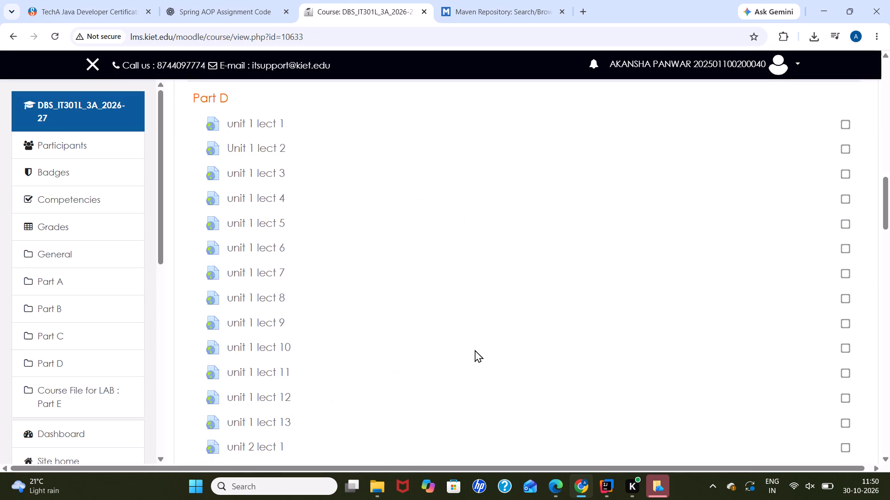
{"action": "scroll", "coordinate": [475, 350], "scroll_direction": "down", "scroll_amount": 5}
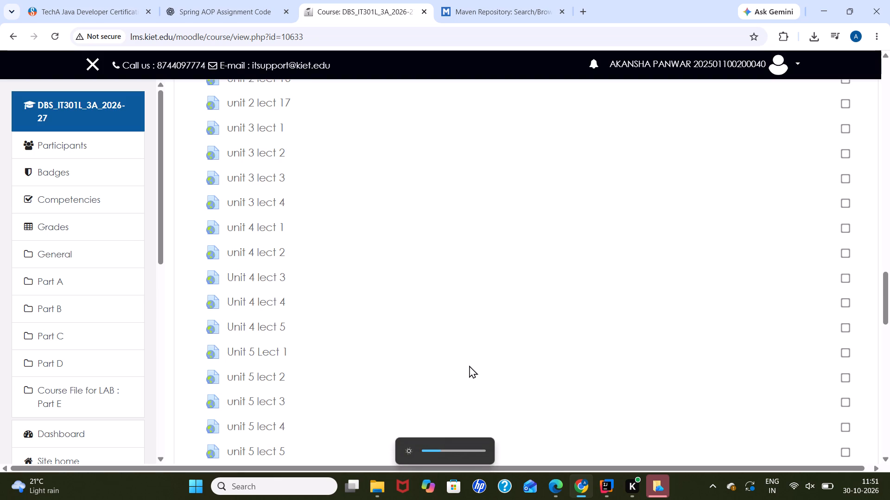
{"action": "scroll", "coordinate": [469, 365], "scroll_direction": "up", "scroll_amount": 7}
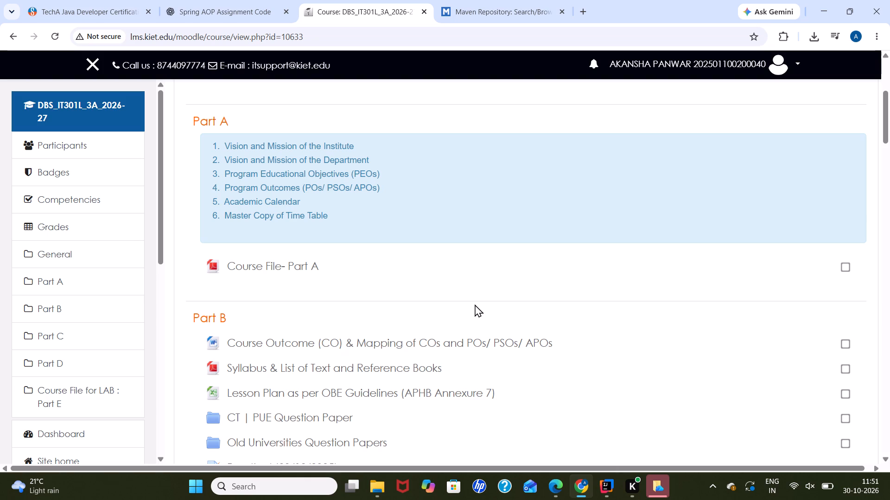
{"action": "scroll", "coordinate": [475, 304], "scroll_direction": "down", "scroll_amount": 2}
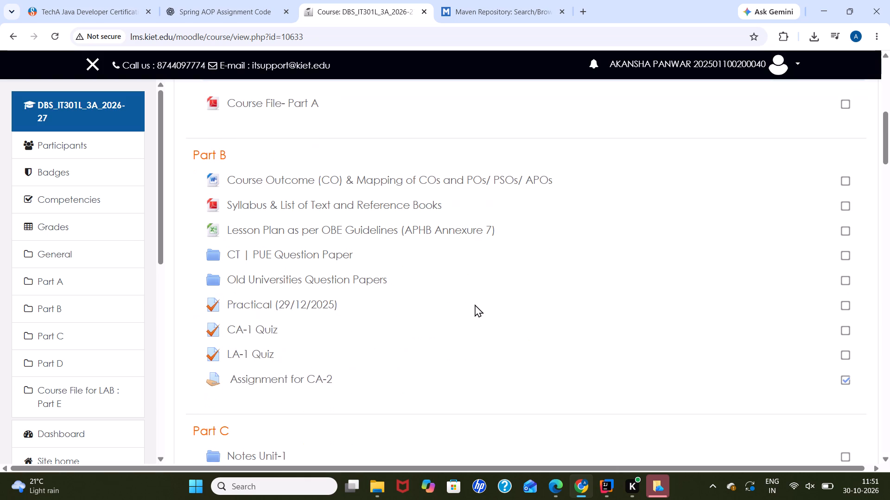
{"action": "scroll", "coordinate": [475, 304], "scroll_direction": "down", "scroll_amount": 3}
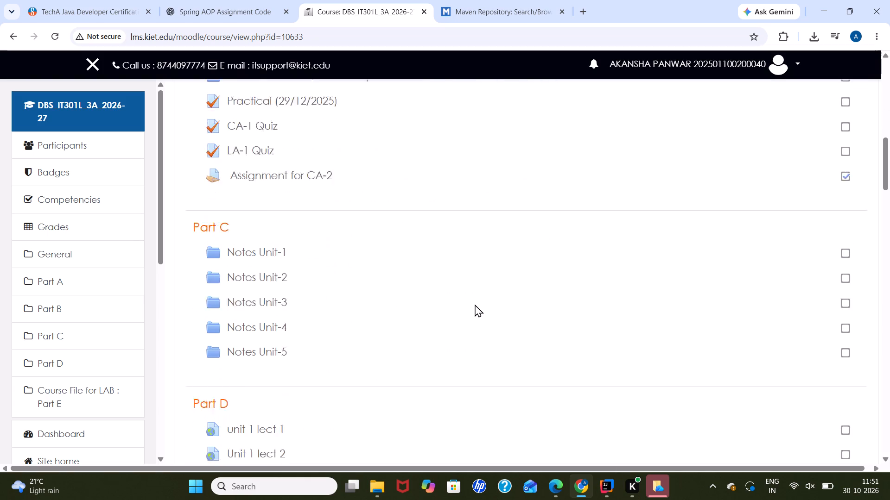
{"action": "scroll", "coordinate": [475, 304], "scroll_direction": "down", "scroll_amount": 6}
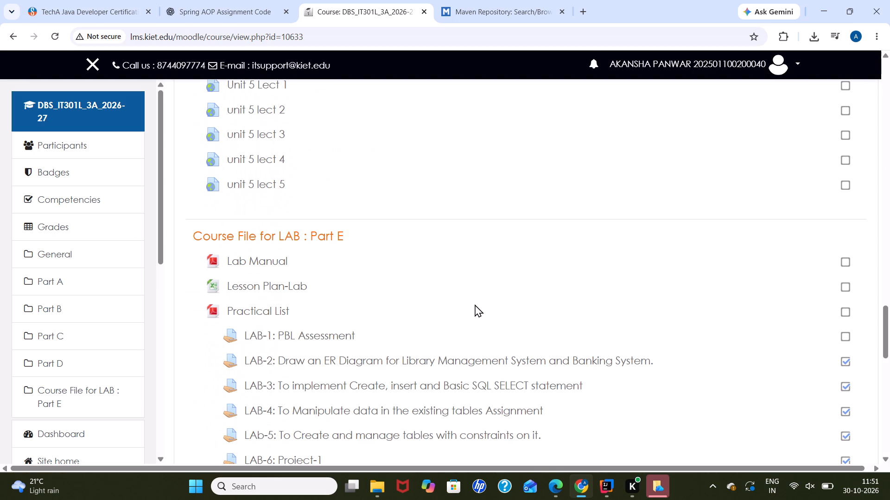
{"action": "scroll", "coordinate": [475, 304], "scroll_direction": "down", "scroll_amount": 1}
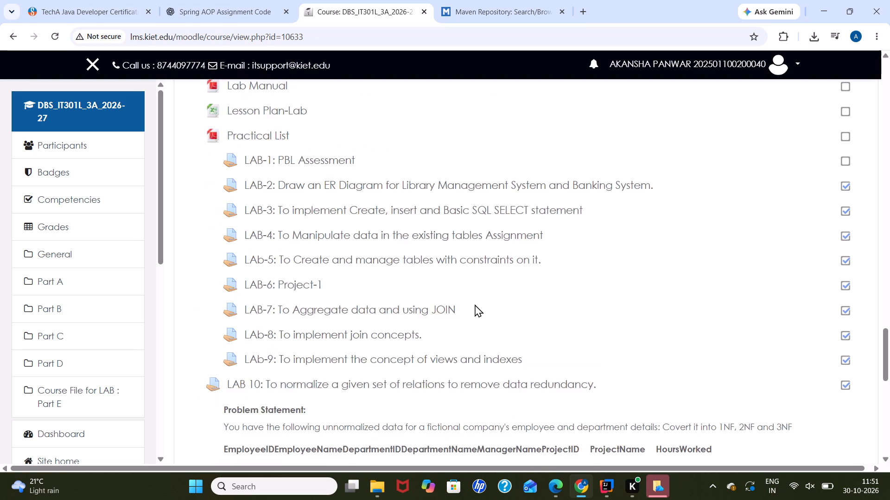
{"action": "scroll", "coordinate": [475, 304], "scroll_direction": "down", "scroll_amount": 3}
{"action": "scroll", "coordinate": [475, 304], "scroll_direction": "up", "scroll_amount": 5}
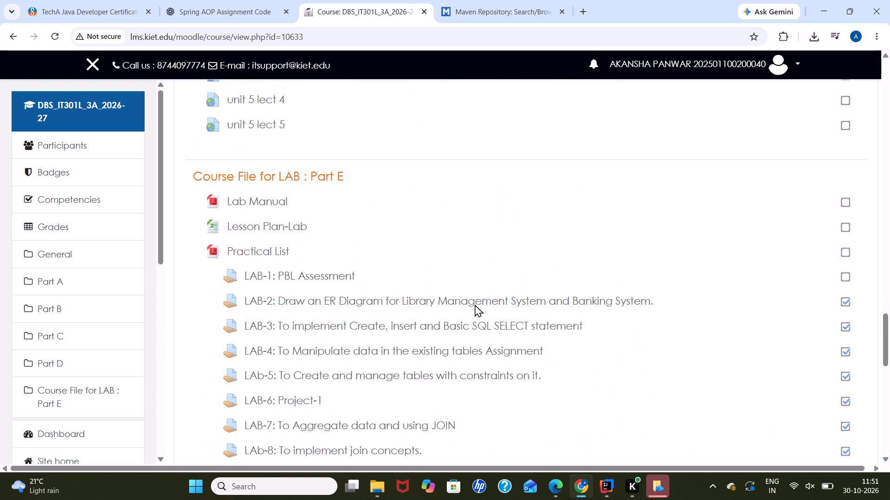
Open the LAB-1: PBL Assessment assignment in the lab course file section and review its description and submission status.
{"action": "left_click", "coordinate": [330, 274]}
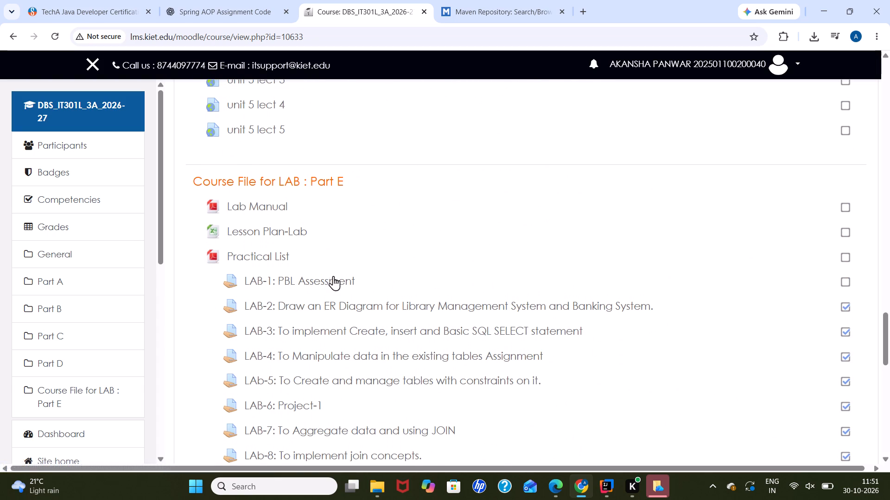
{"action": "left_click", "coordinate": [337, 279]}
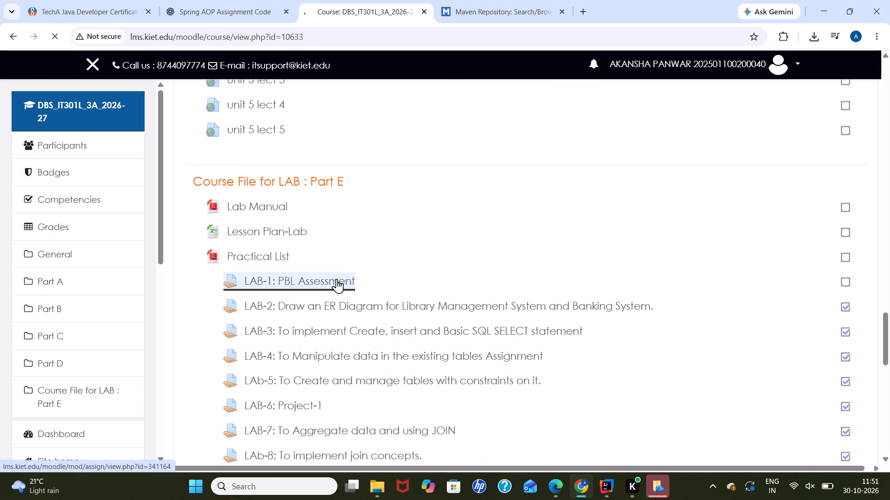
{"action": "scroll", "coordinate": [337, 279], "scroll_direction": "down", "scroll_amount": 2}
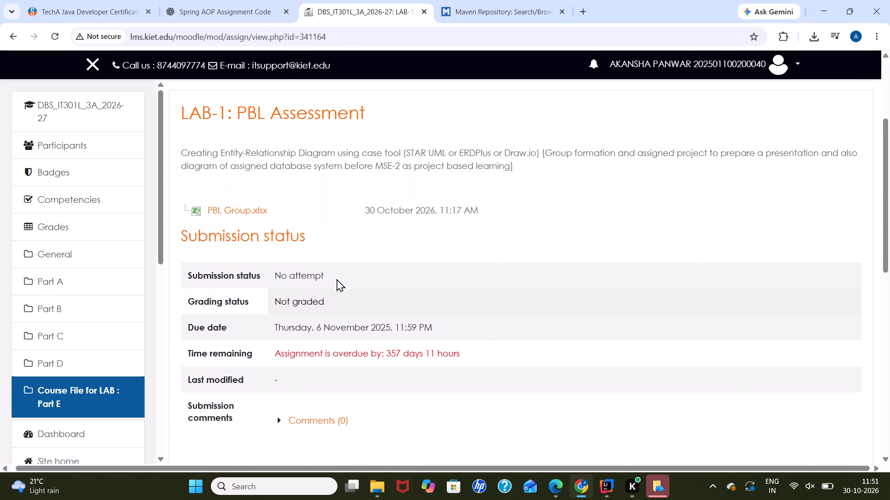
{"action": "scroll", "coordinate": [337, 279], "scroll_direction": "down", "scroll_amount": 1}
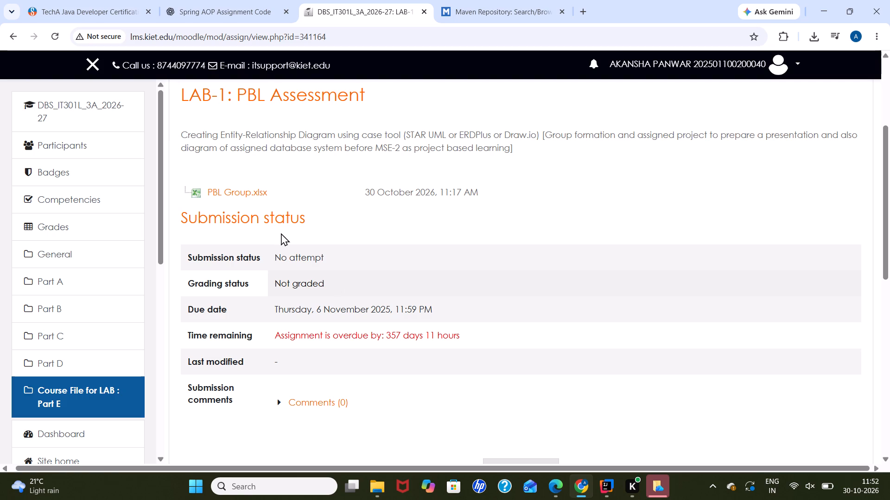
Download the assignment's attached PBL Group.xlsx file and open the downloaded workbook in Excel.
{"action": "left_click", "coordinate": [247, 188]}
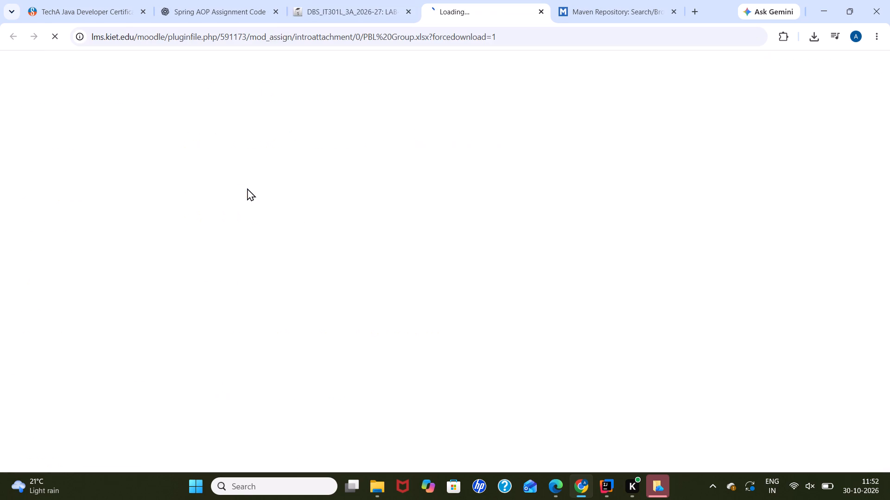
{"action": "left_click", "coordinate": [781, 62]}
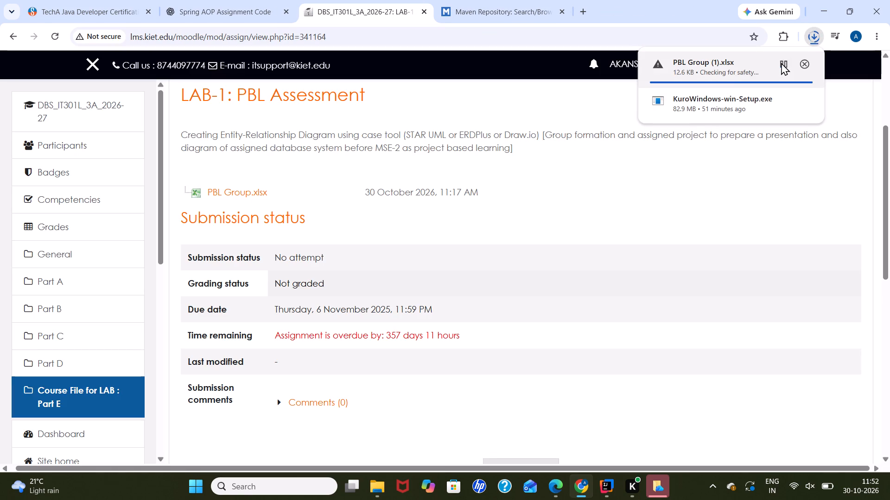
{"action": "left_click", "coordinate": [718, 71]}
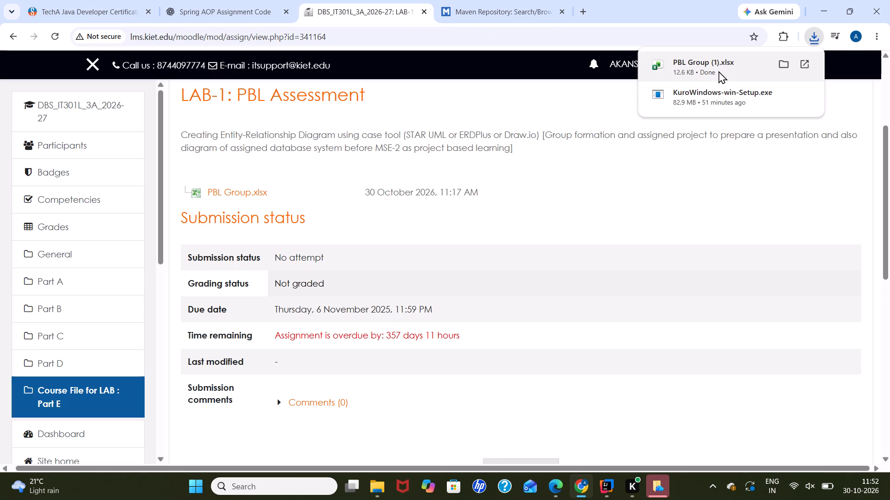
{"action": "left_click", "coordinate": [807, 64]}
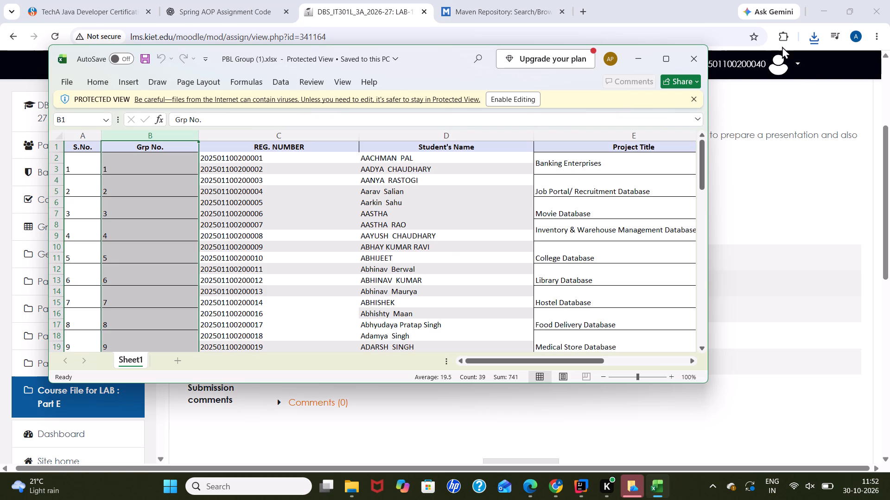
{"action": "scroll", "coordinate": [550, 201], "scroll_direction": "down", "scroll_amount": 3}
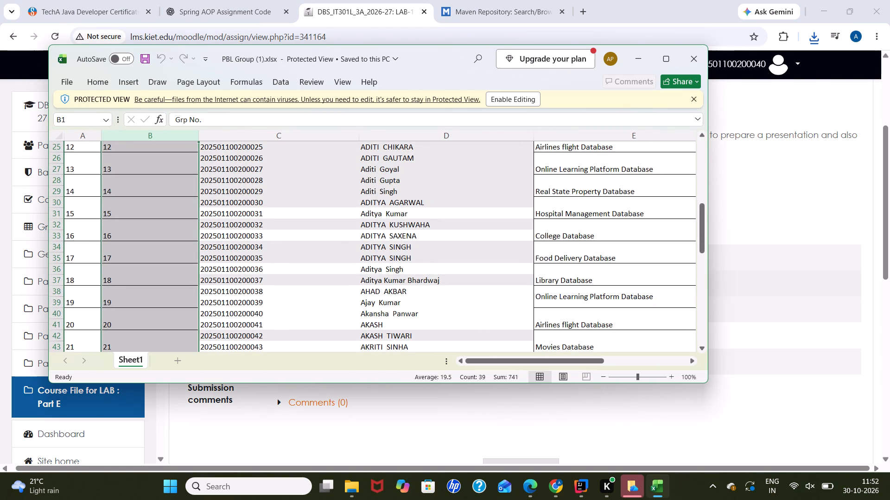
{"action": "scroll", "coordinate": [412, 296], "scroll_direction": "down", "scroll_amount": 1}
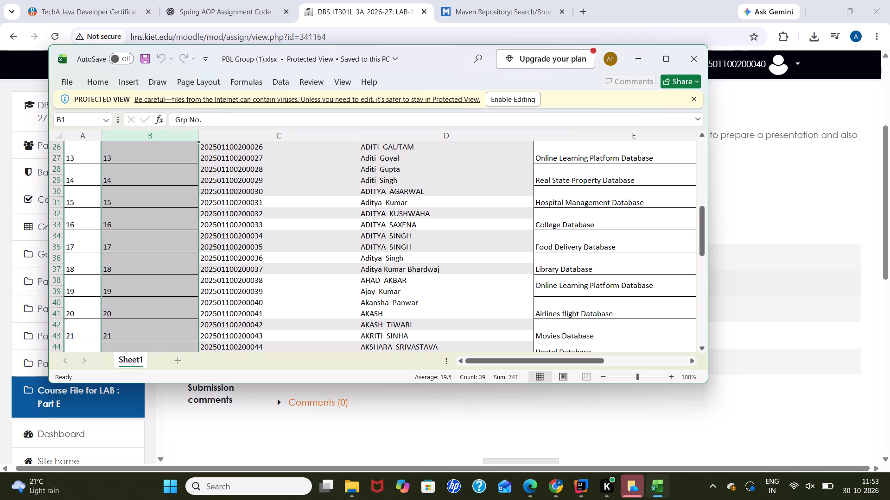
{"action": "key", "text": "shift+super+s"}
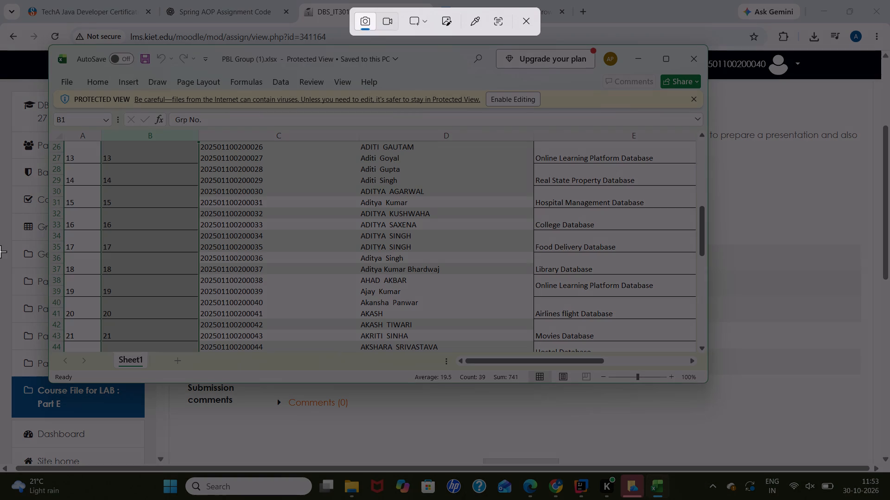
{"action": "left_click_drag", "start_coordinate": [47, 295], "coordinate": [101, 290]}
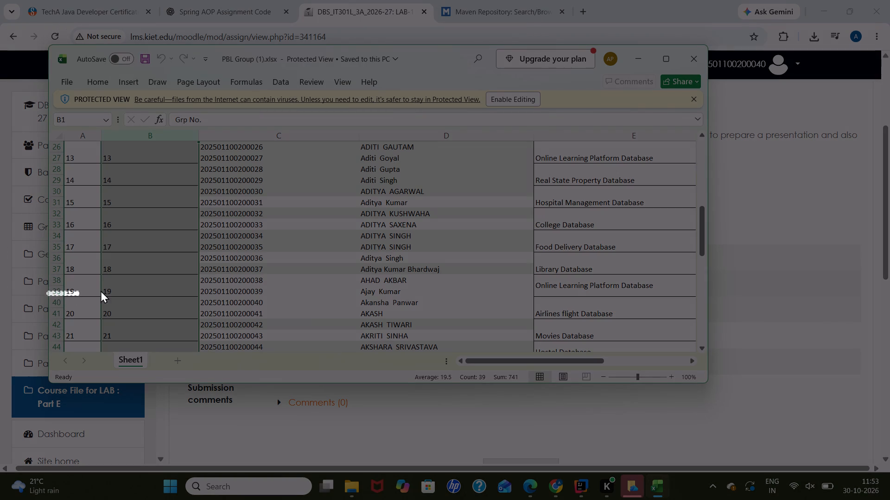
{"action": "left_click_drag", "start_coordinate": [101, 290], "coordinate": [509, 339]}
{"action": "scroll", "coordinate": [327, 286], "scroll_direction": "right", "scroll_amount": 1}
{"action": "scroll", "coordinate": [426, 329], "scroll_direction": "right", "scroll_amount": 1}
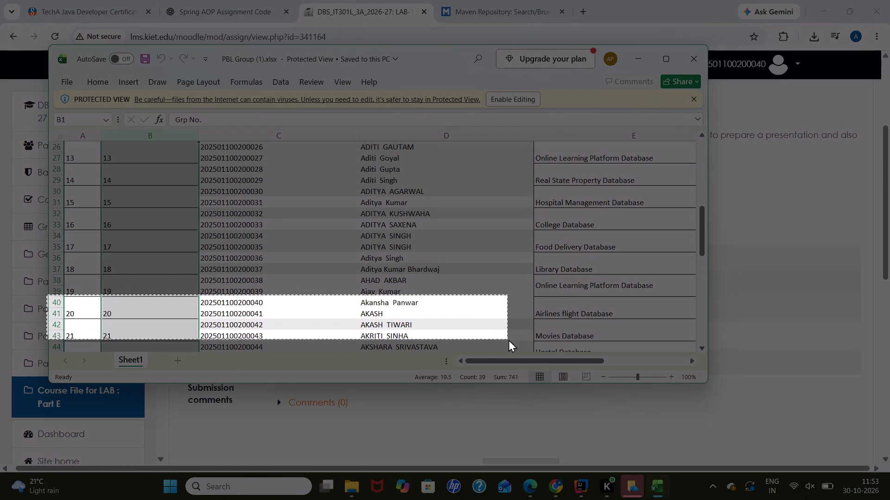
{"action": "left_click_drag", "start_coordinate": [509, 339], "coordinate": [665, 322]}
{"action": "scroll", "coordinate": [523, 335], "scroll_direction": "right", "scroll_amount": 1}
{"action": "scroll", "coordinate": [587, 354], "scroll_direction": "right", "scroll_amount": 1}
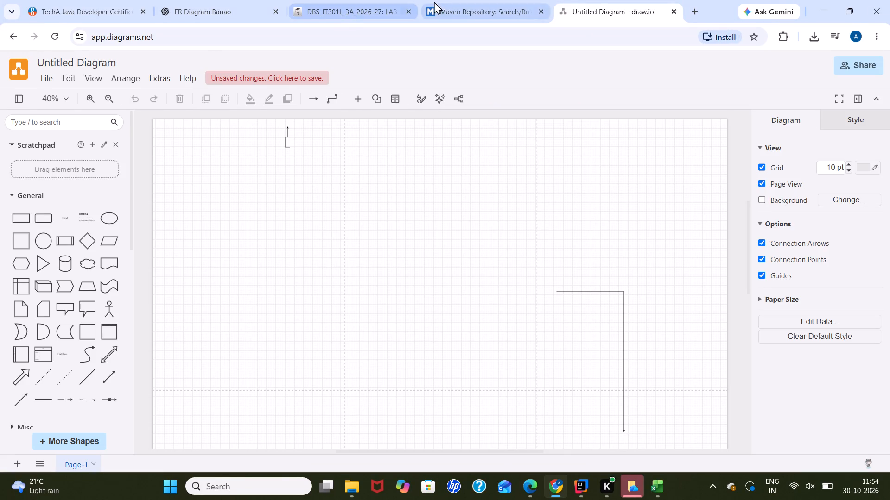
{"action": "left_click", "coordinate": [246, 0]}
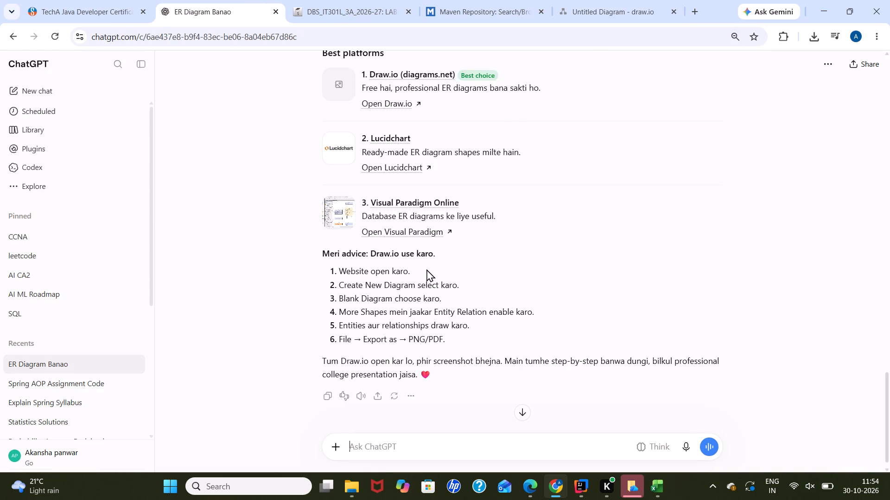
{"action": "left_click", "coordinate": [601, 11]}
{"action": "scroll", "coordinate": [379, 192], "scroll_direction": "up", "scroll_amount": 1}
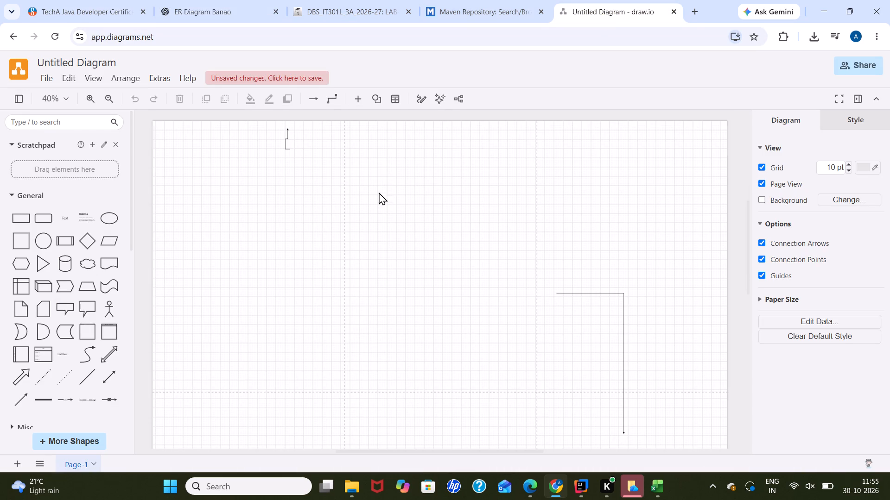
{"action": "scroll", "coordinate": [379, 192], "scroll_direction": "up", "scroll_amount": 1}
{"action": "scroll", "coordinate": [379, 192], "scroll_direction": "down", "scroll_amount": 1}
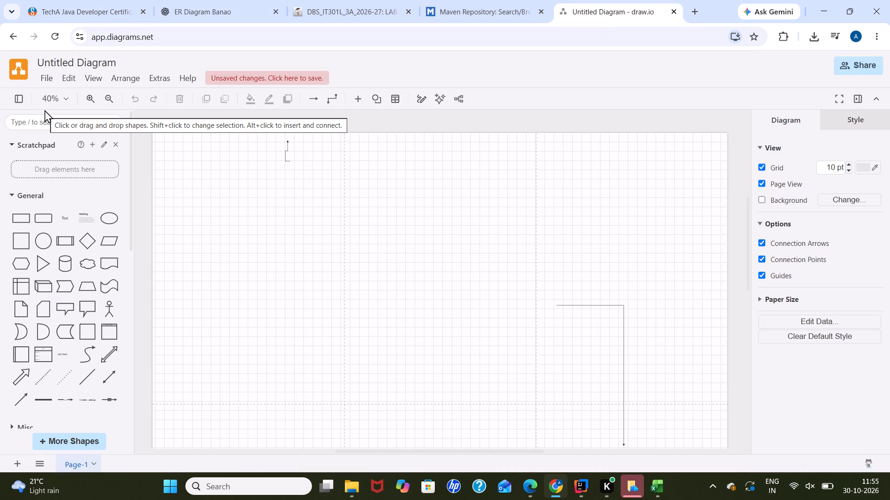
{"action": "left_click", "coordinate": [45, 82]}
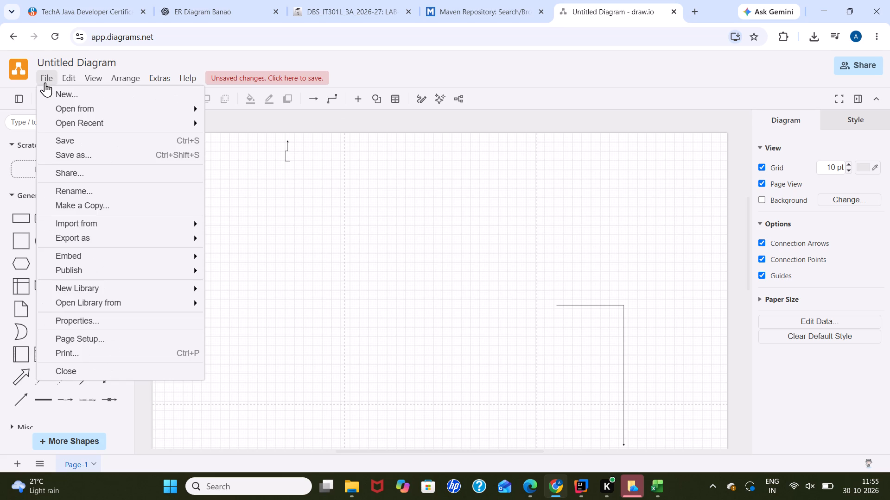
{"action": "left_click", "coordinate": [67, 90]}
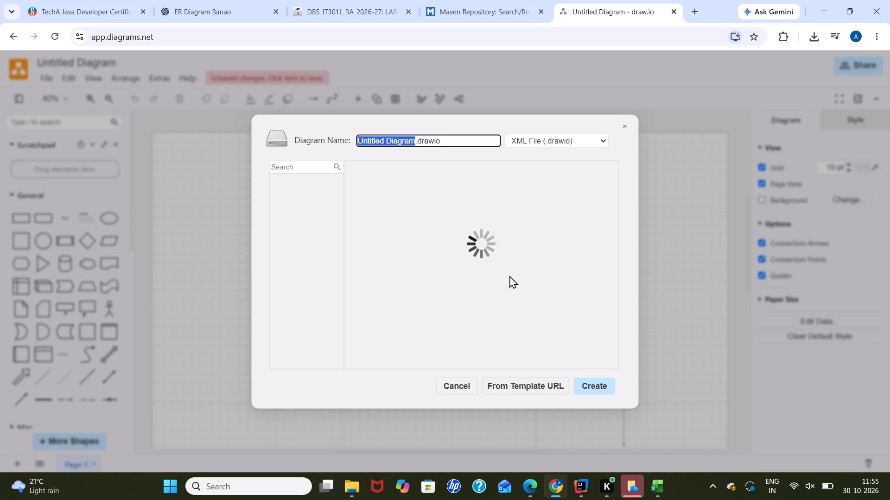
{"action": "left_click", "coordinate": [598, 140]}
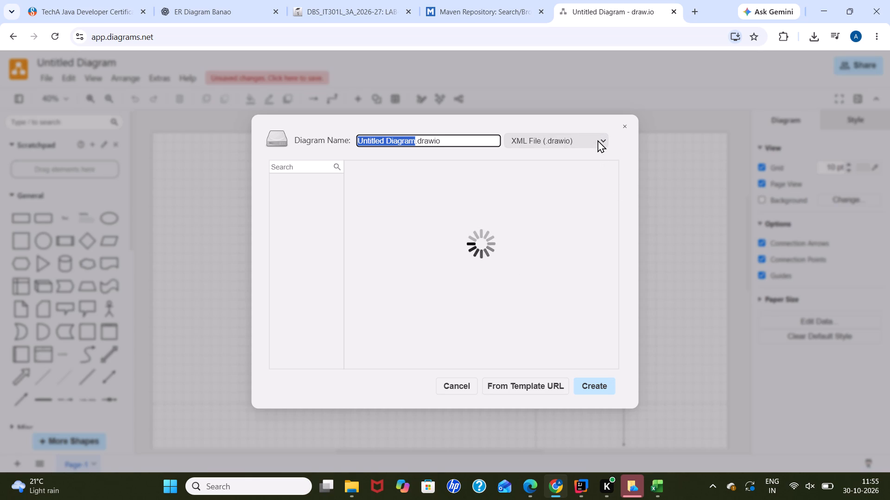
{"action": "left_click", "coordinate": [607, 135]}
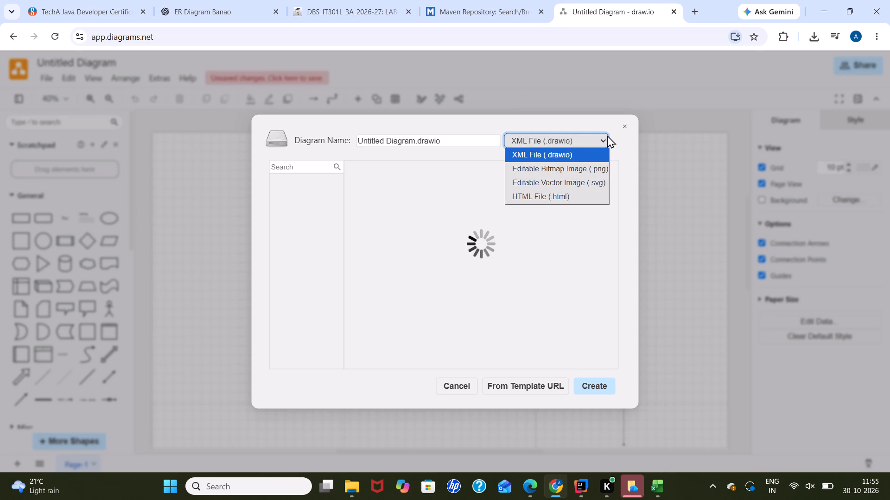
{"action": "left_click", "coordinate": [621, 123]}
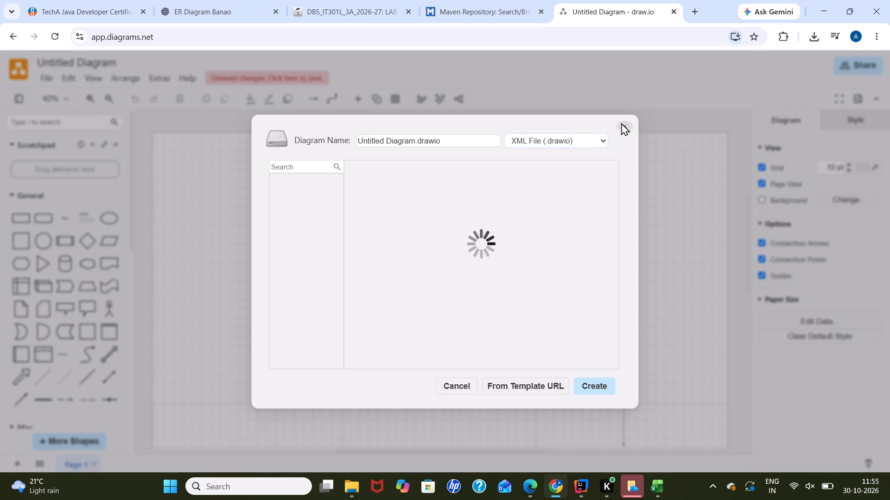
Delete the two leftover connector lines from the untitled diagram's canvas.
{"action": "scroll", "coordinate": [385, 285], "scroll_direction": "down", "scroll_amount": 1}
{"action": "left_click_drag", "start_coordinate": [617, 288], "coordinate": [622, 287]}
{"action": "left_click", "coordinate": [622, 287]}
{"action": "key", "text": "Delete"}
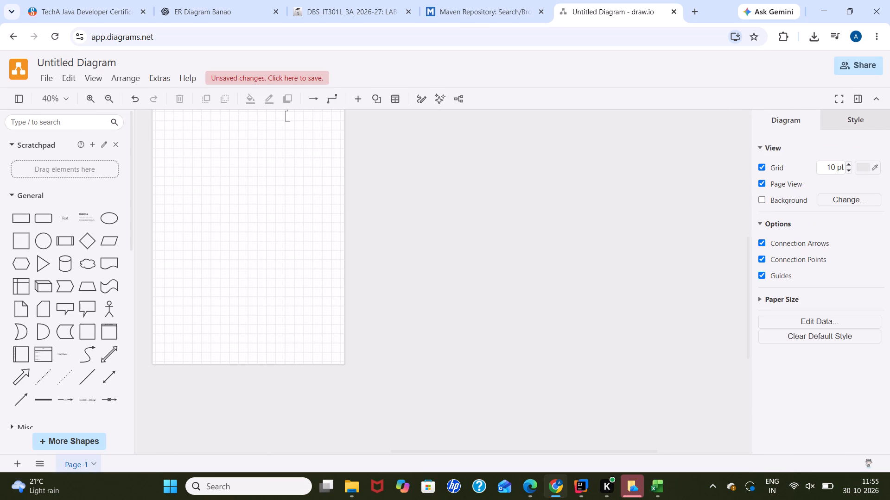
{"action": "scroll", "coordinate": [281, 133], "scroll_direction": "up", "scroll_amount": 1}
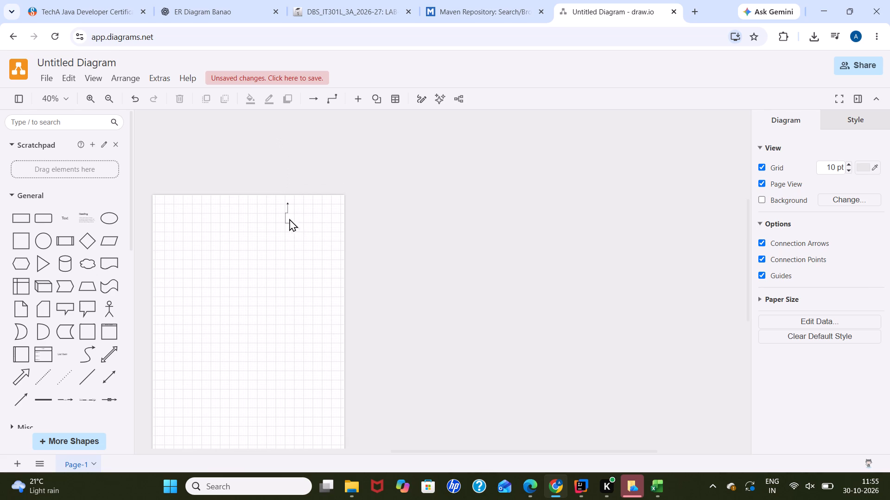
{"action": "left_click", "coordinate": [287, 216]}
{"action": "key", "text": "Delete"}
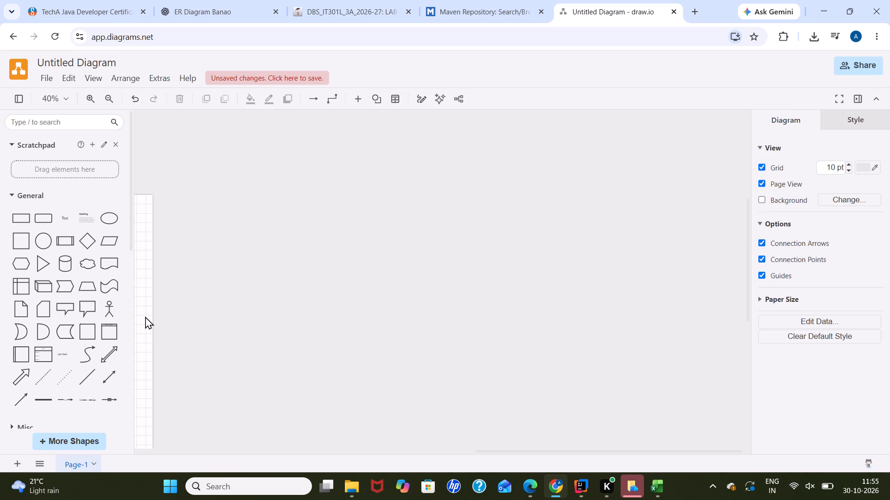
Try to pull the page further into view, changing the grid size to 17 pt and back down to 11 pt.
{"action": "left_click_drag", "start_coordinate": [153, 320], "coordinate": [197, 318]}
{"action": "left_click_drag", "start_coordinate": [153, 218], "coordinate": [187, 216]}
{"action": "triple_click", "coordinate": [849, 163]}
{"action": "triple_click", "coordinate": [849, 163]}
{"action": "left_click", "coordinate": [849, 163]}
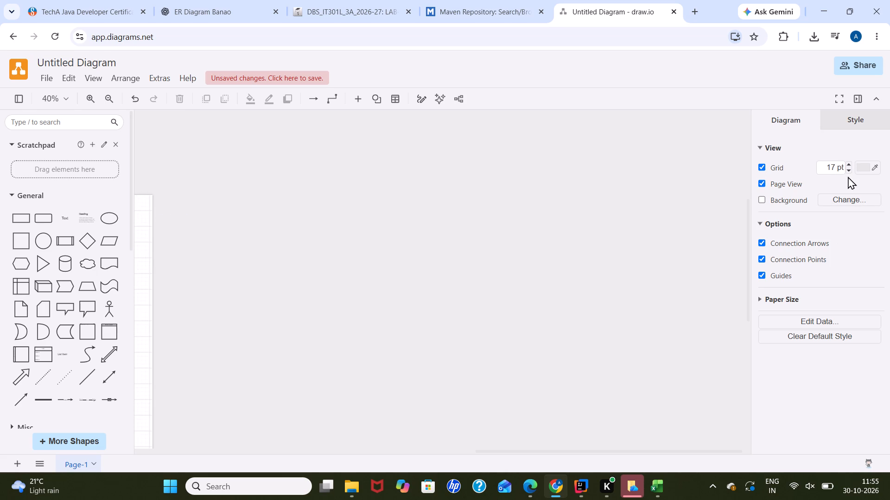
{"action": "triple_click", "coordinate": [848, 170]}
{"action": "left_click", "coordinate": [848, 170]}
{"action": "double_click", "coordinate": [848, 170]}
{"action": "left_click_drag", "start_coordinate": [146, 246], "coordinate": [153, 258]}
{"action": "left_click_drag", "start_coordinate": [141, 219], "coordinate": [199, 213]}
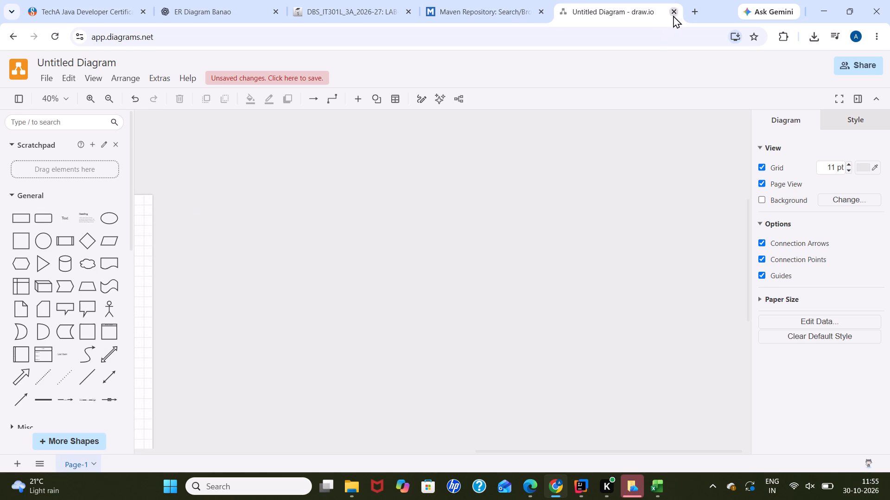
Close the unsaved draw.io diagram, discarding its changes, and reopen draw.io in a new browser tab for a fresh diagram.
{"action": "left_click", "coordinate": [675, 14]}
{"action": "left_click", "coordinate": [495, 107]}
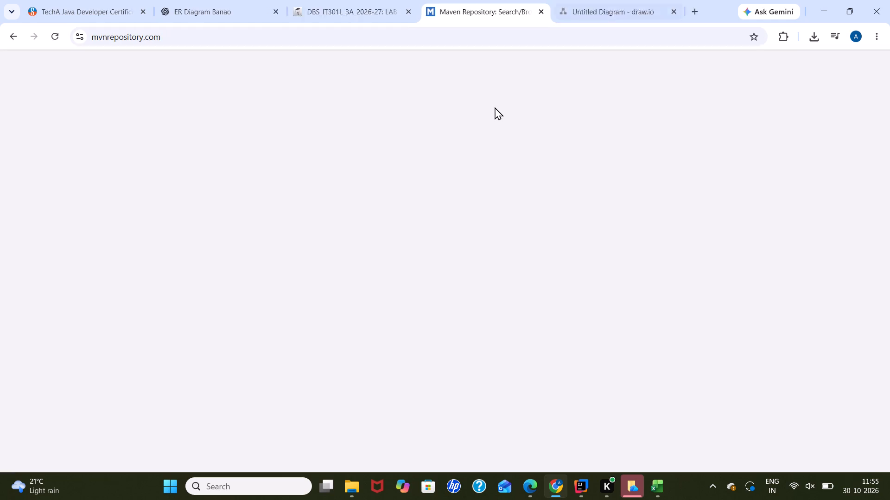
{"action": "left_click", "coordinate": [586, 13]}
{"action": "left_click", "coordinate": [522, 34]}
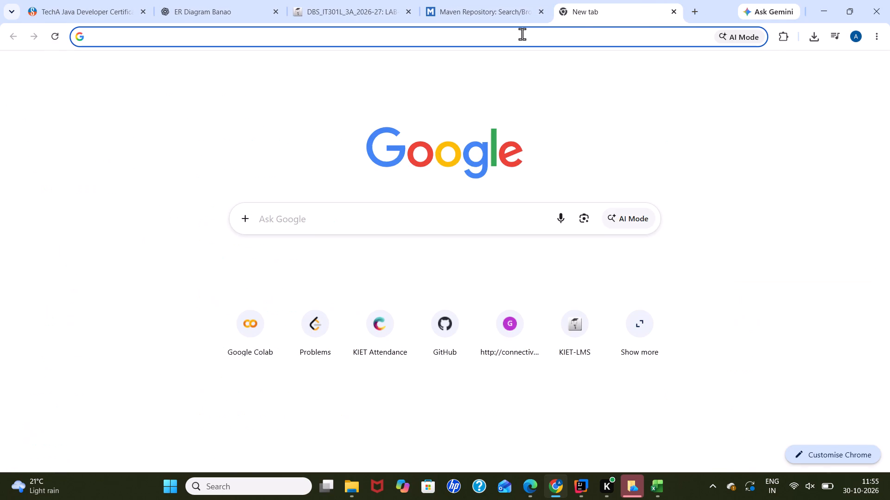
{"action": "type", "text": "draw.io"}
{"action": "key", "text": "Return"}
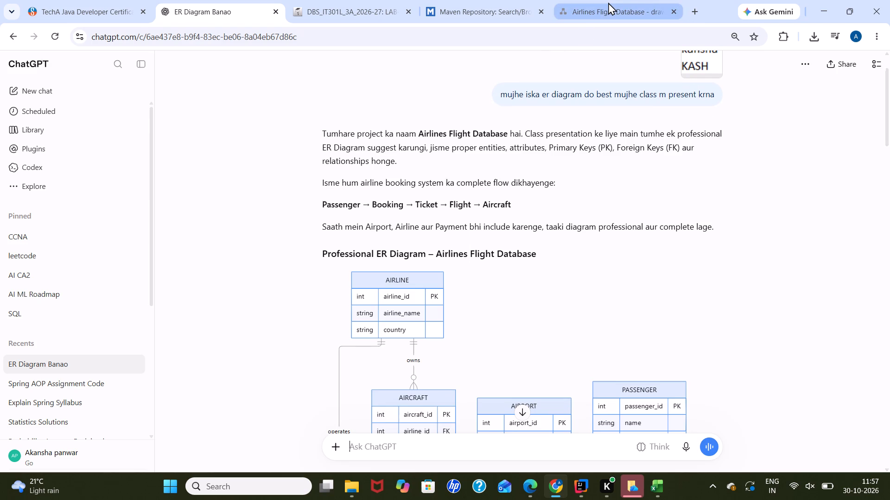
Return to draw.io, place a rectangle on the blank canvas, and shrink it to 100 wide with a reduced height.
{"action": "left_click", "coordinate": [608, 2]}
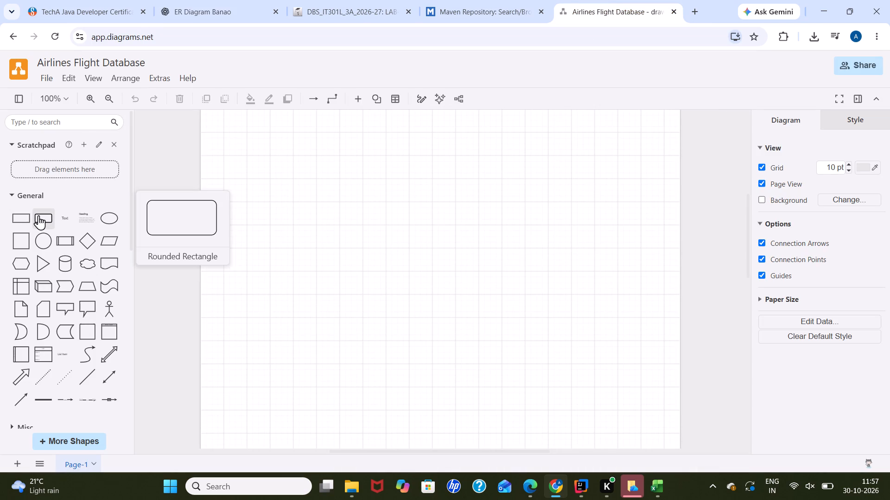
{"action": "left_click_drag", "start_coordinate": [22, 217], "coordinate": [252, 195]}
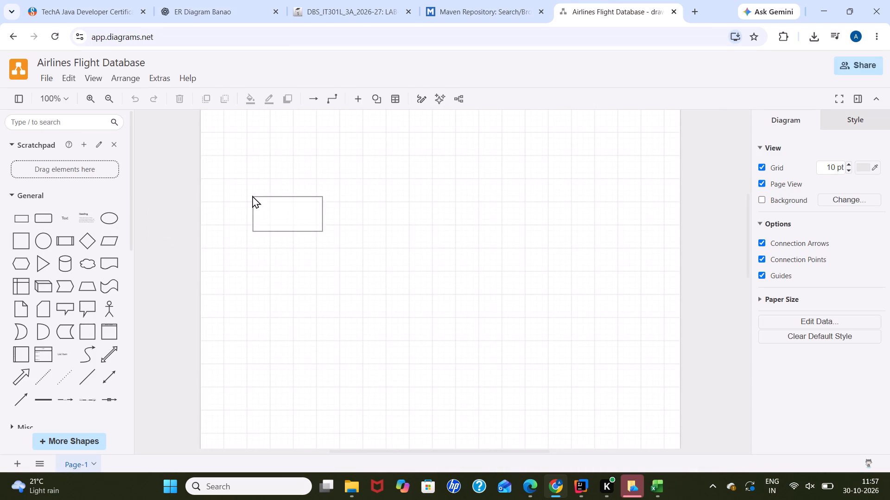
{"action": "left_click_drag", "start_coordinate": [252, 195], "coordinate": [255, 220]}
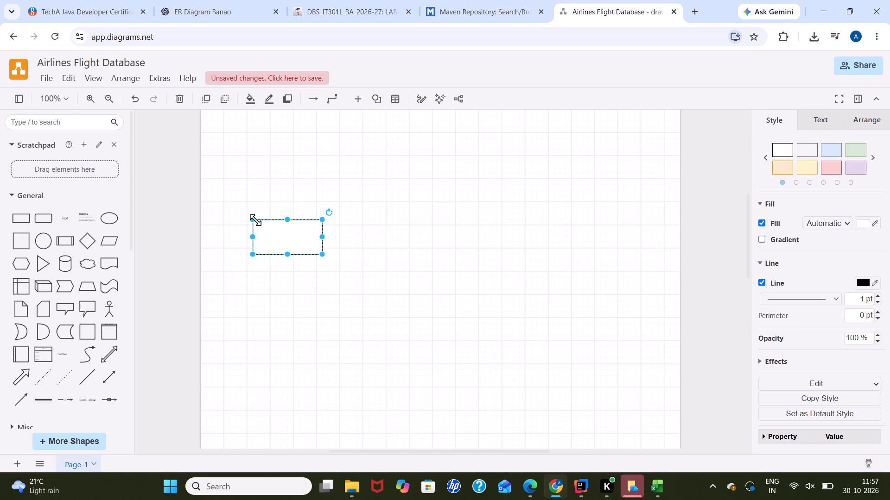
{"action": "left_click_drag", "start_coordinate": [323, 237], "coordinate": [311, 235]}
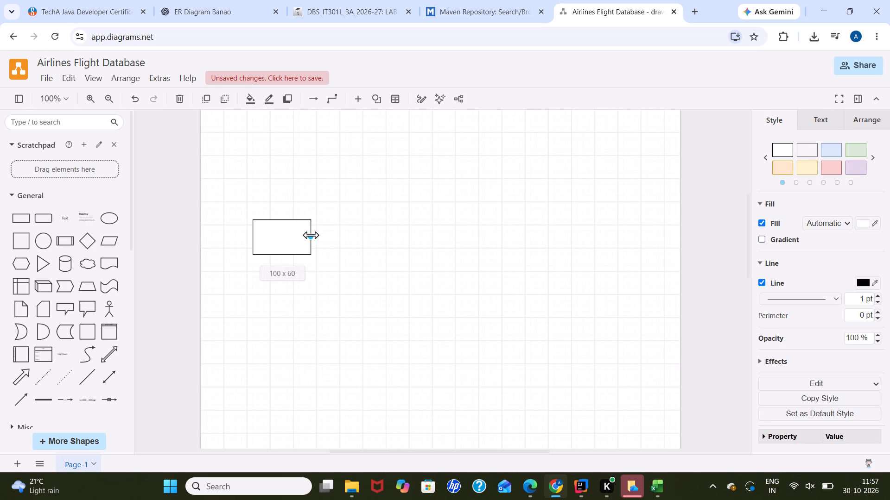
{"action": "left_click_drag", "start_coordinate": [311, 235], "coordinate": [312, 234]}
{"action": "left_click_drag", "start_coordinate": [283, 219], "coordinate": [284, 228]}
{"action": "left_click_drag", "start_coordinate": [284, 228], "coordinate": [284, 229]}
Label the rectangle airline.
{"action": "left_click", "coordinate": [268, 242]}
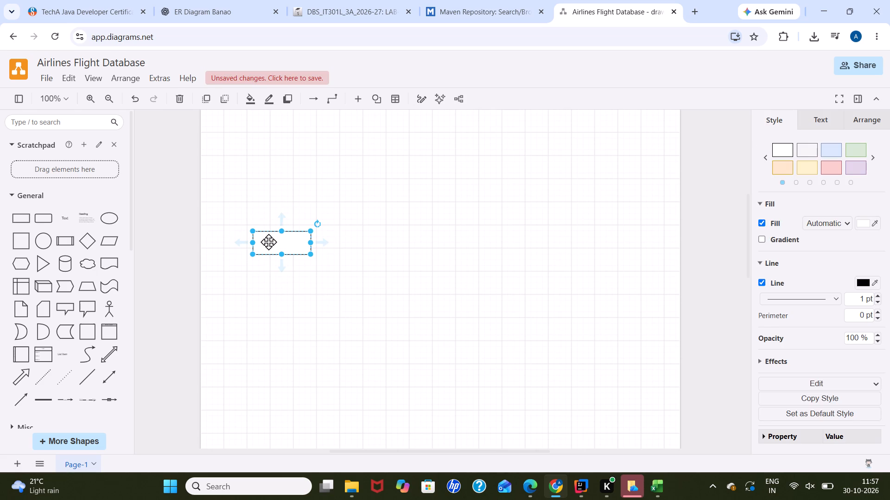
{"action": "type", "text": "air"}
{"action": "type", "text": "line"}
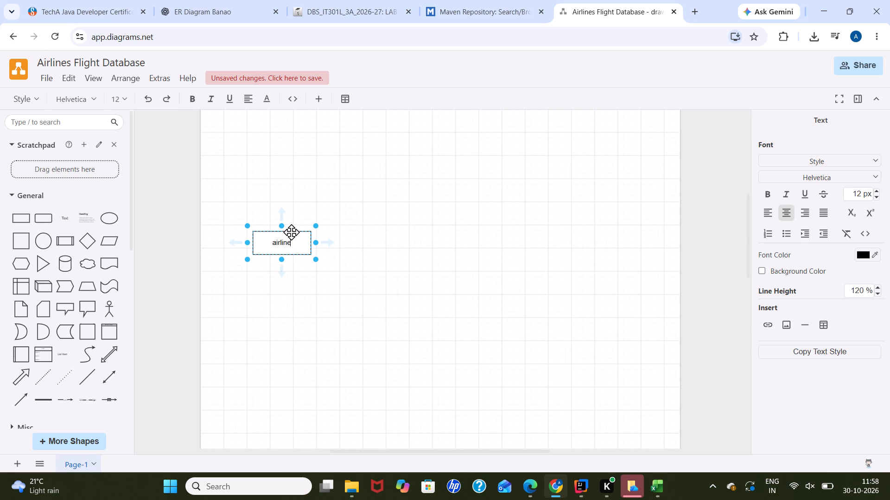
{"action": "left_click", "coordinate": [293, 231]}
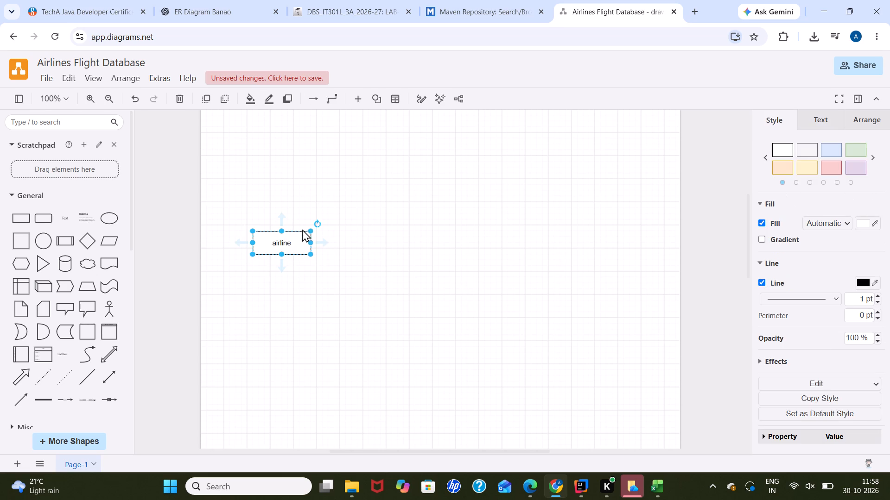
{"action": "left_click", "coordinate": [296, 232]}
Glance back at ChatGPT's original table diagram, and examine draw.io's General, Arrows and Entity Relation shapes for suitable ER symbols.
{"action": "left_click", "coordinate": [197, 3]}
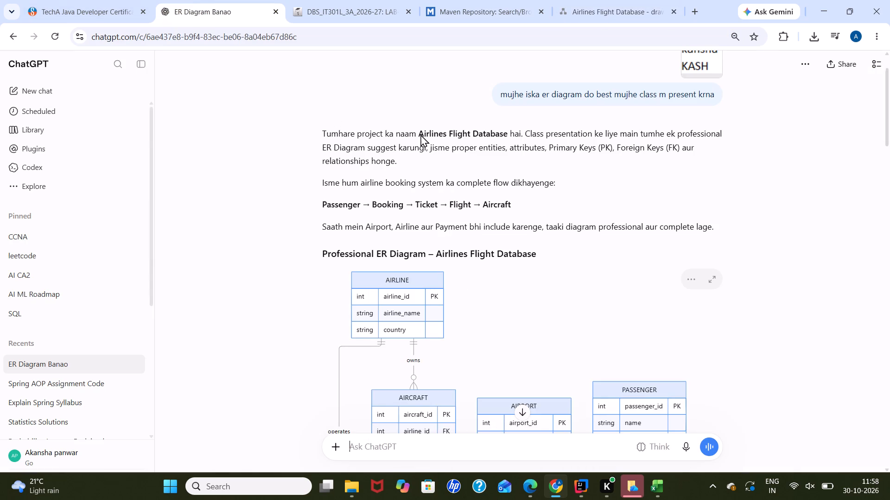
{"action": "left_click", "coordinate": [582, 5]}
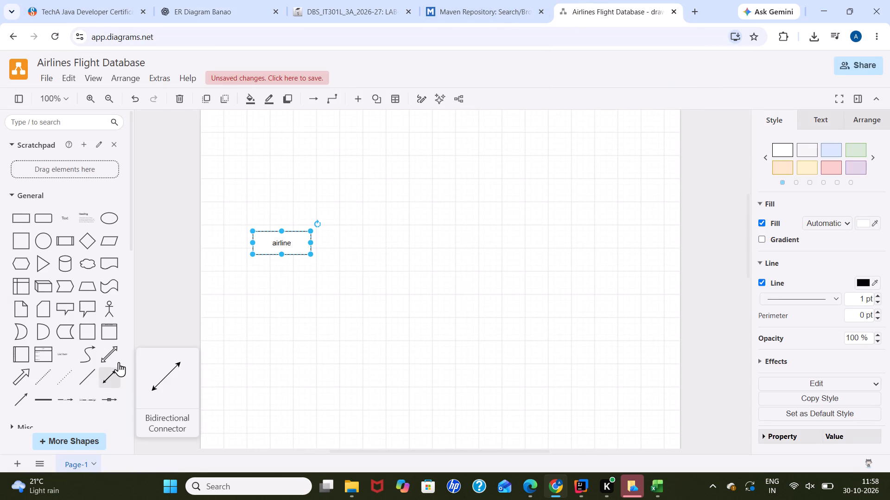
{"action": "scroll", "coordinate": [120, 362], "scroll_direction": "down", "scroll_amount": 1}
{"action": "scroll", "coordinate": [75, 310], "scroll_direction": "up", "scroll_amount": 1}
{"action": "scroll", "coordinate": [75, 310], "scroll_direction": "down", "scroll_amount": 3}
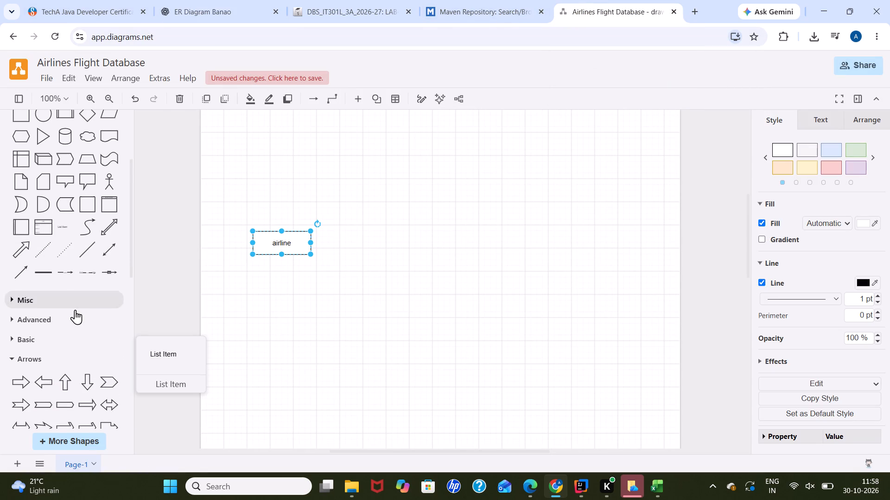
{"action": "scroll", "coordinate": [75, 310], "scroll_direction": "down", "scroll_amount": 1}
{"action": "scroll", "coordinate": [75, 310], "scroll_direction": "up", "scroll_amount": 2}
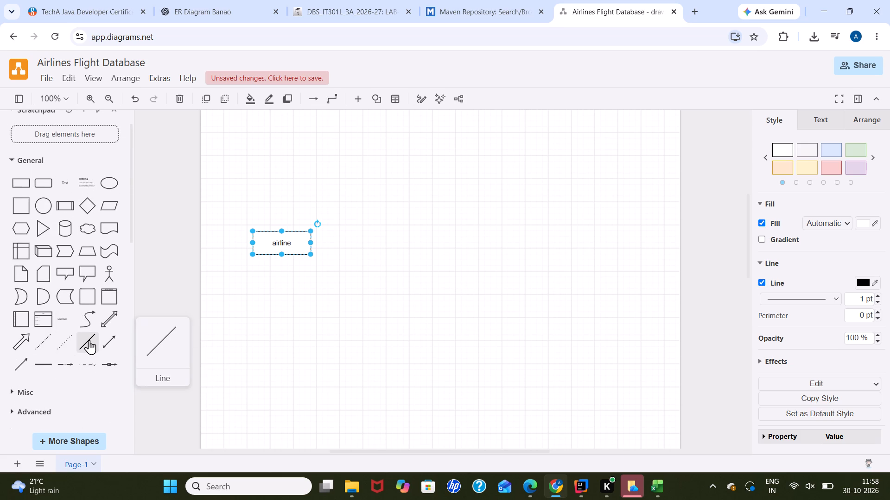
{"action": "scroll", "coordinate": [83, 314], "scroll_direction": "up", "scroll_amount": 1}
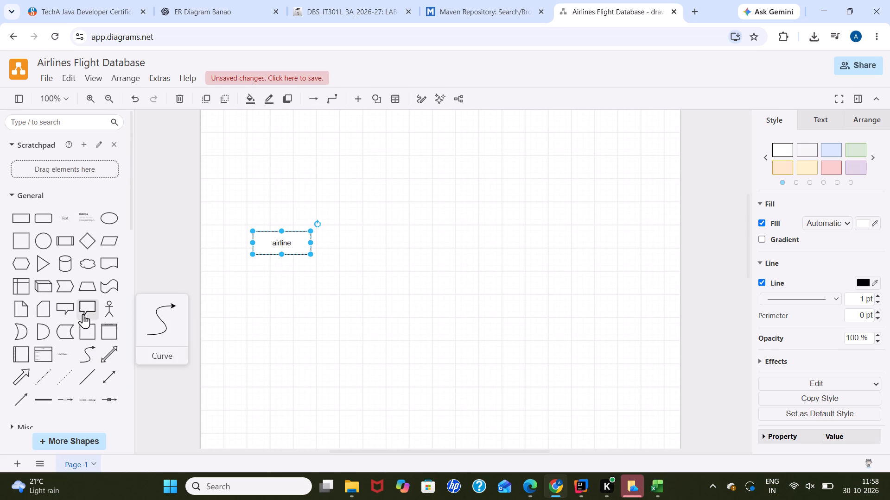
{"action": "scroll", "coordinate": [61, 301], "scroll_direction": "down", "scroll_amount": 3}
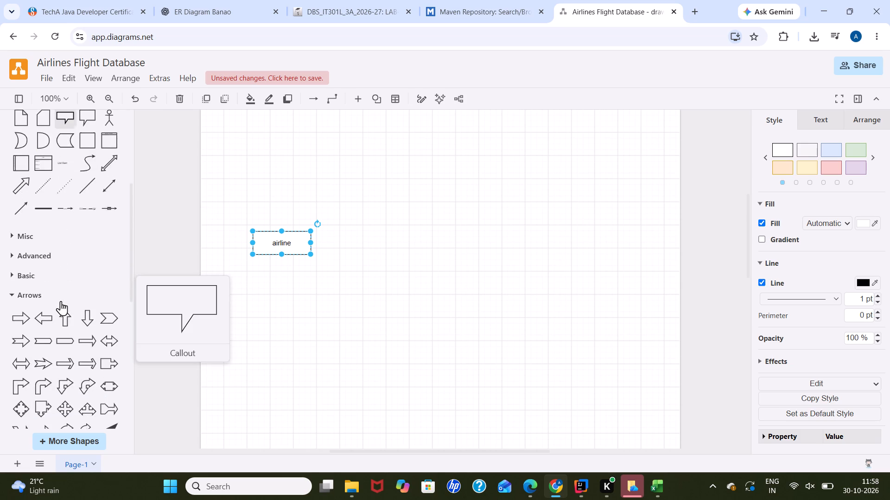
{"action": "scroll", "coordinate": [61, 301], "scroll_direction": "down", "scroll_amount": 3}
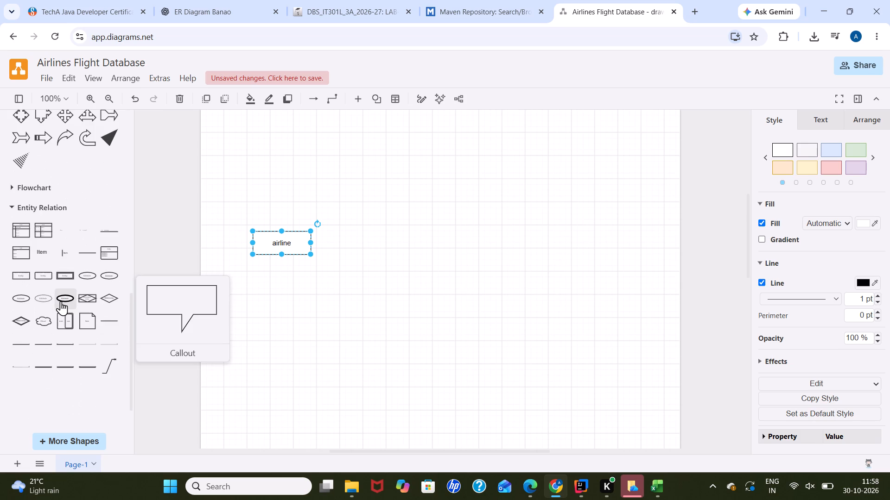
{"action": "scroll", "coordinate": [61, 301], "scroll_direction": "down", "scroll_amount": 1}
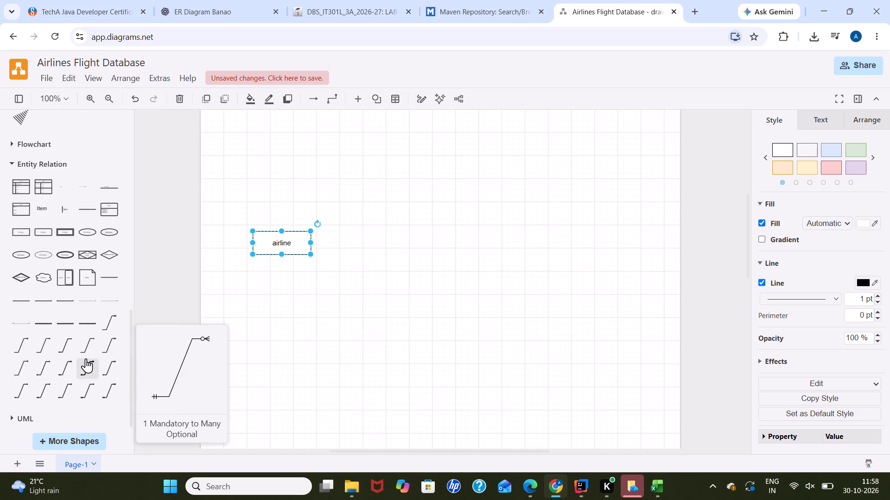
{"action": "scroll", "coordinate": [86, 358], "scroll_direction": "down", "scroll_amount": 1}
{"action": "scroll", "coordinate": [93, 325], "scroll_direction": "up", "scroll_amount": 1}
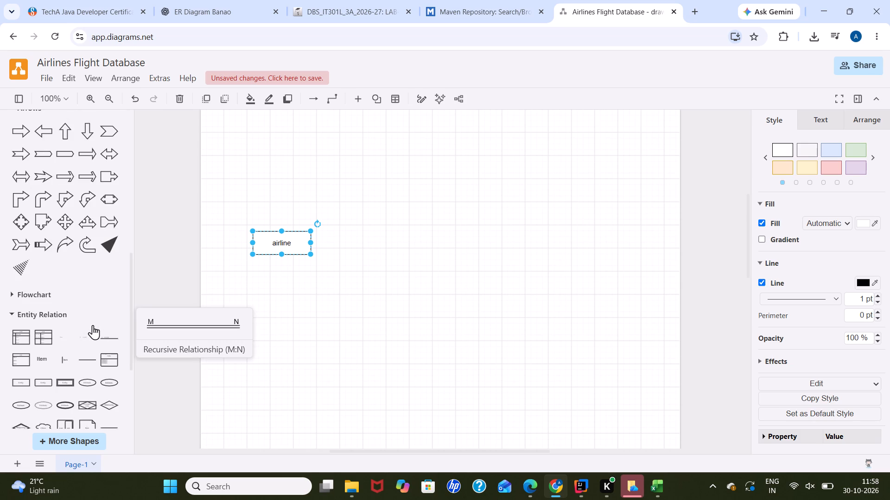
{"action": "scroll", "coordinate": [93, 325], "scroll_direction": "up", "scroll_amount": 3}
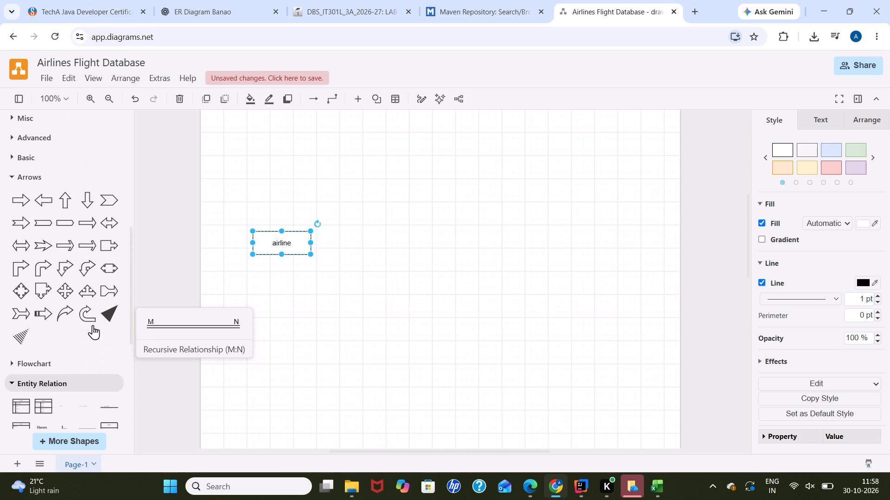
{"action": "scroll", "coordinate": [93, 325], "scroll_direction": "up", "scroll_amount": 3}
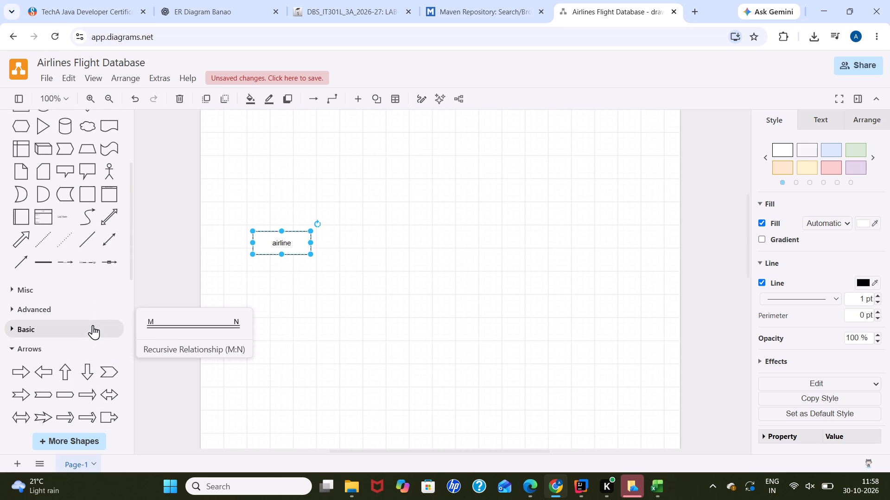
{"action": "left_click", "coordinate": [64, 340]}
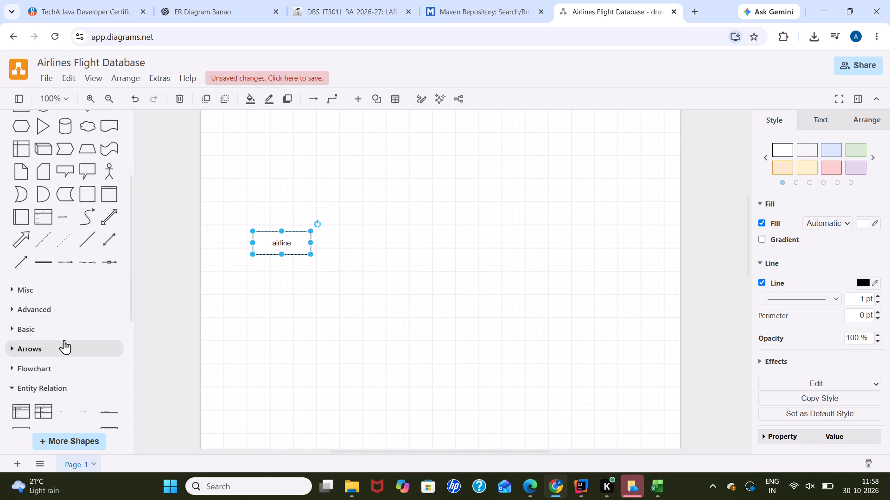
{"action": "left_click", "coordinate": [64, 340]}
{"action": "left_click", "coordinate": [58, 331]}
{"action": "scroll", "coordinate": [58, 331], "scroll_direction": "down", "scroll_amount": 1}
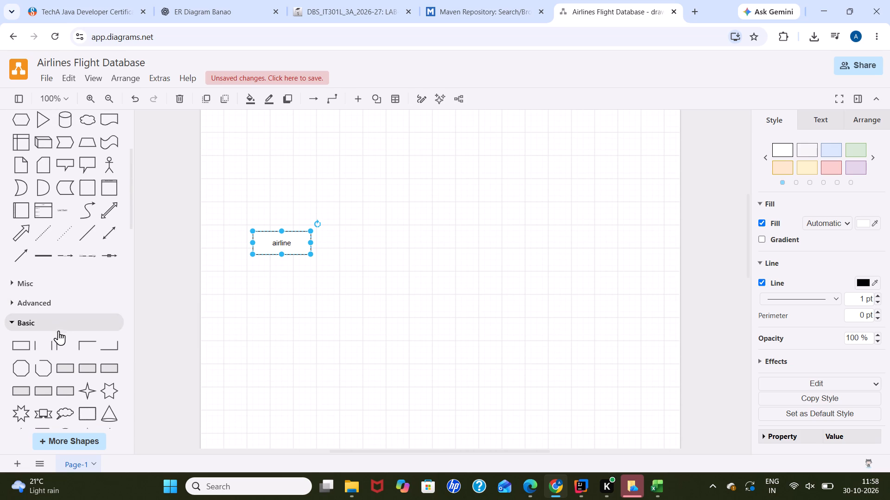
{"action": "scroll", "coordinate": [58, 331], "scroll_direction": "down", "scroll_amount": 1}
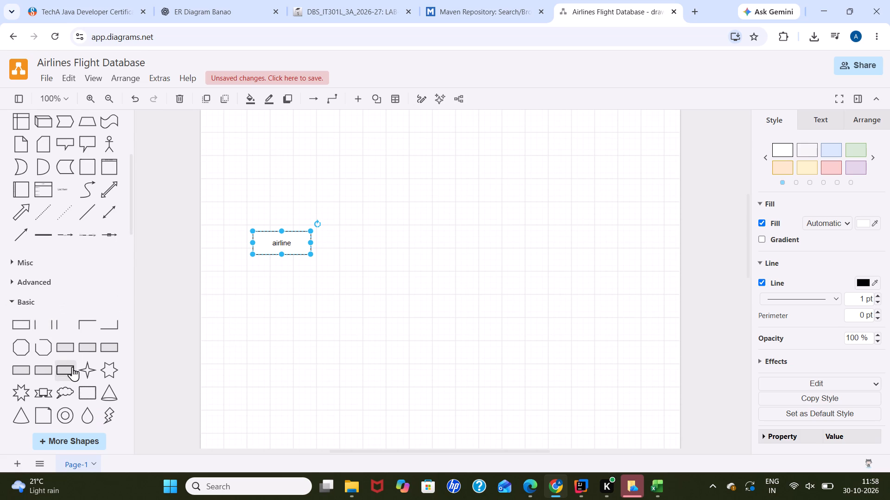
{"action": "scroll", "coordinate": [72, 367], "scroll_direction": "down", "scroll_amount": 1}
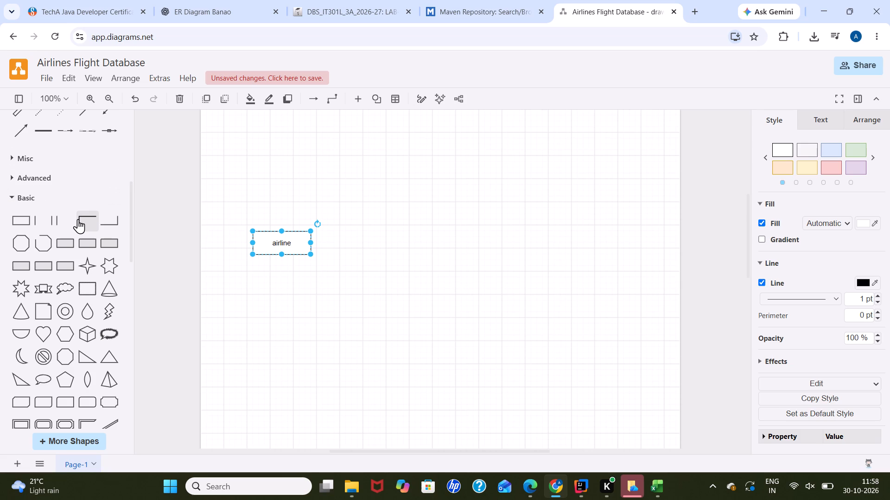
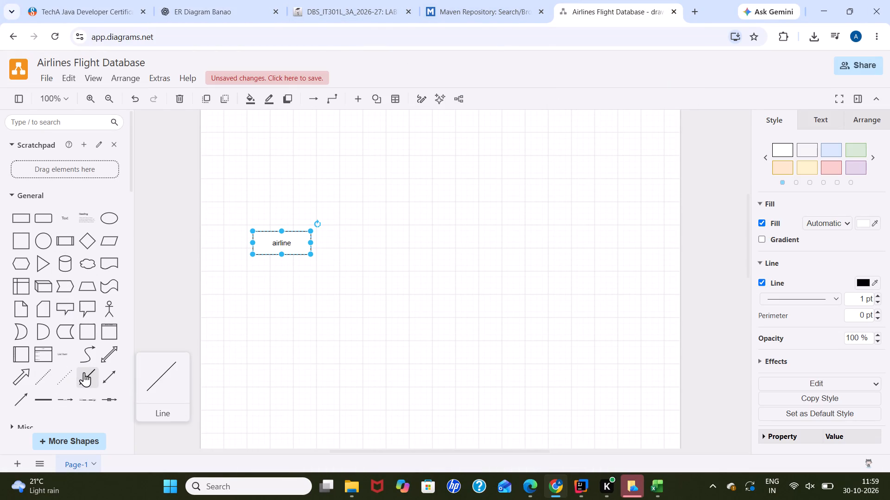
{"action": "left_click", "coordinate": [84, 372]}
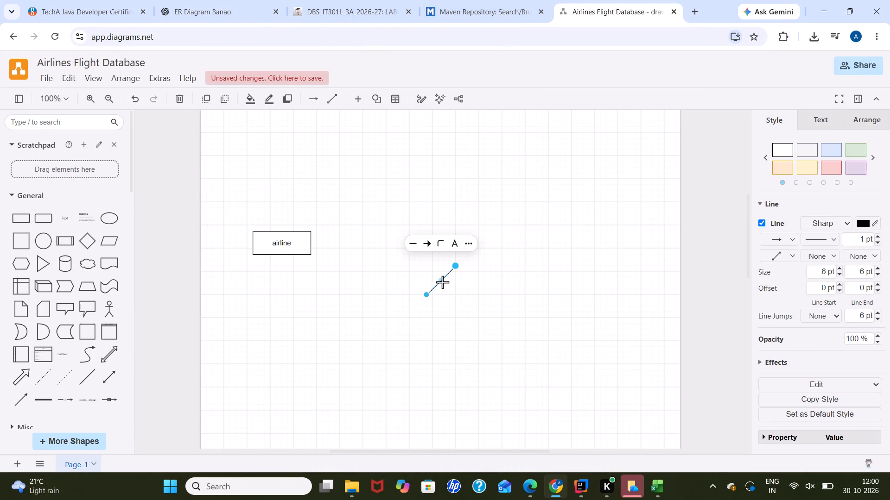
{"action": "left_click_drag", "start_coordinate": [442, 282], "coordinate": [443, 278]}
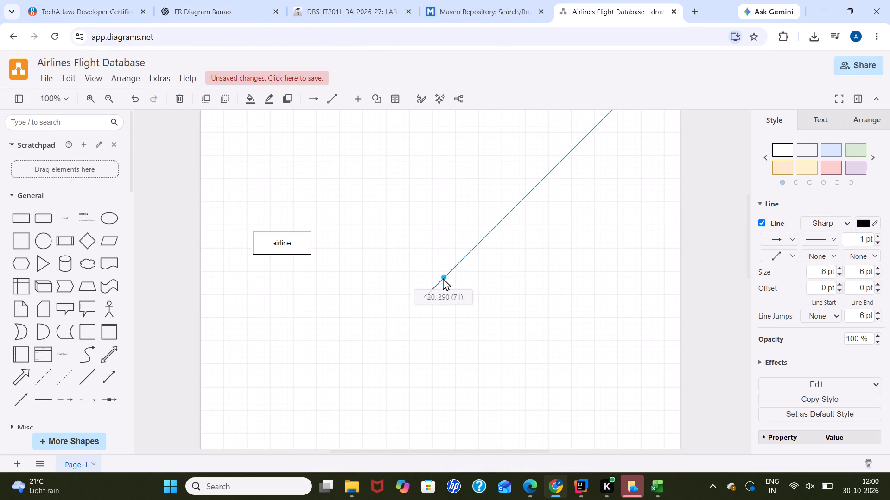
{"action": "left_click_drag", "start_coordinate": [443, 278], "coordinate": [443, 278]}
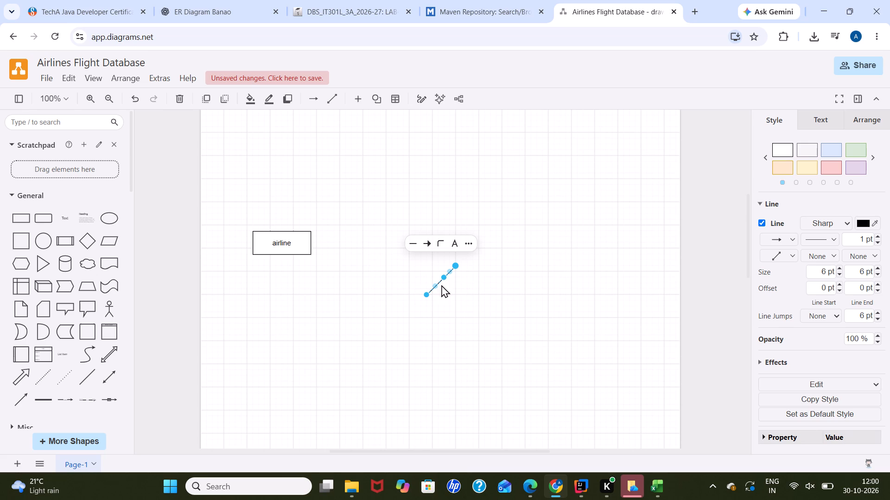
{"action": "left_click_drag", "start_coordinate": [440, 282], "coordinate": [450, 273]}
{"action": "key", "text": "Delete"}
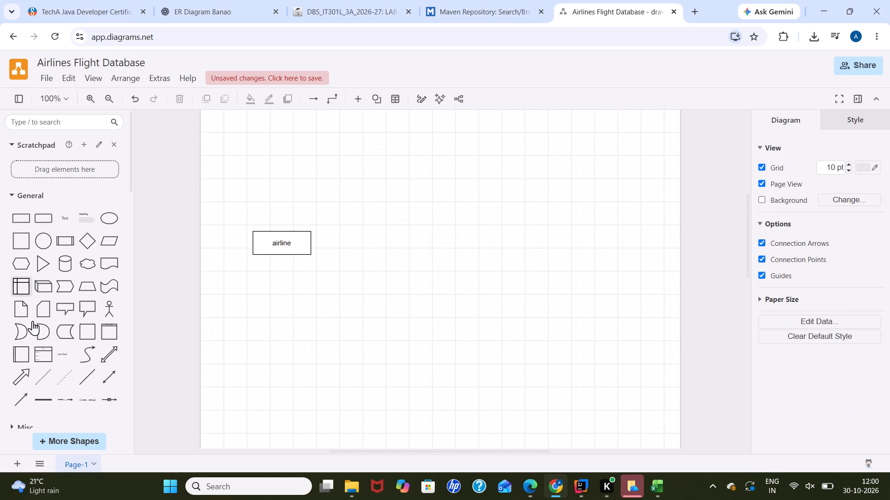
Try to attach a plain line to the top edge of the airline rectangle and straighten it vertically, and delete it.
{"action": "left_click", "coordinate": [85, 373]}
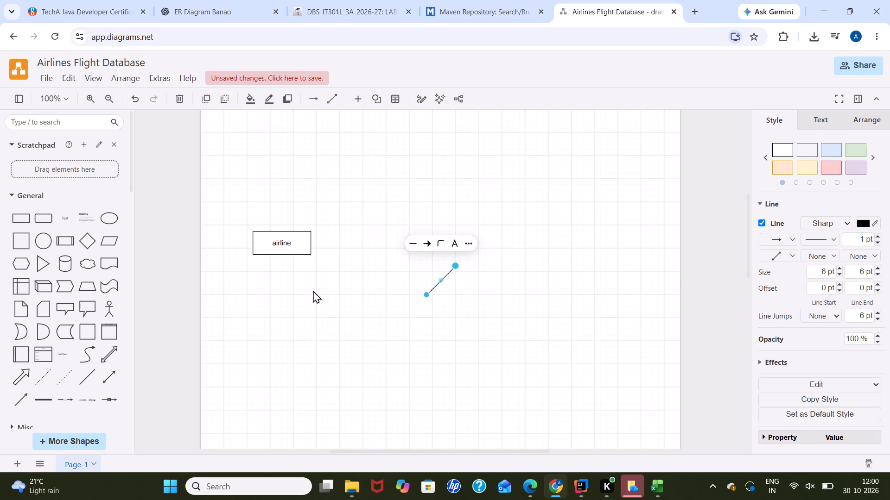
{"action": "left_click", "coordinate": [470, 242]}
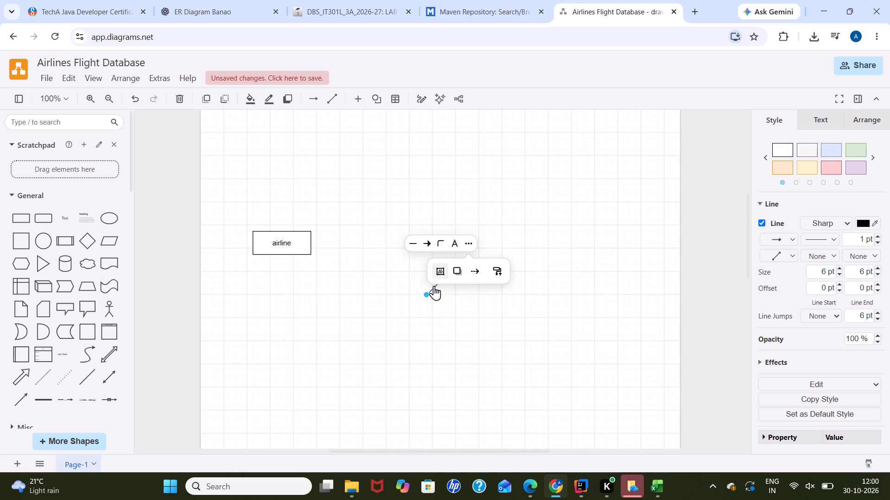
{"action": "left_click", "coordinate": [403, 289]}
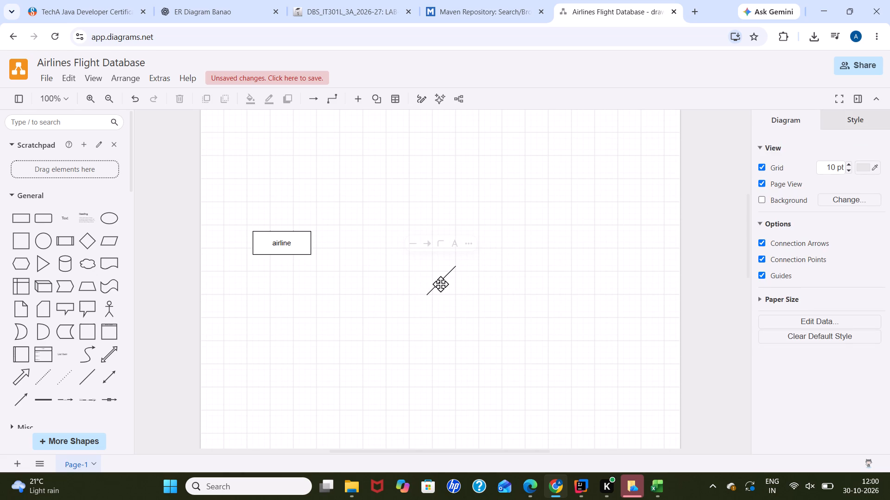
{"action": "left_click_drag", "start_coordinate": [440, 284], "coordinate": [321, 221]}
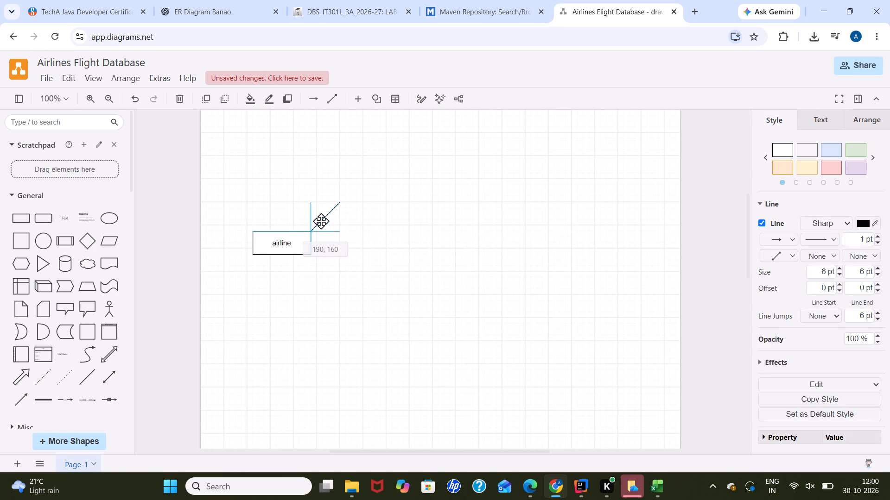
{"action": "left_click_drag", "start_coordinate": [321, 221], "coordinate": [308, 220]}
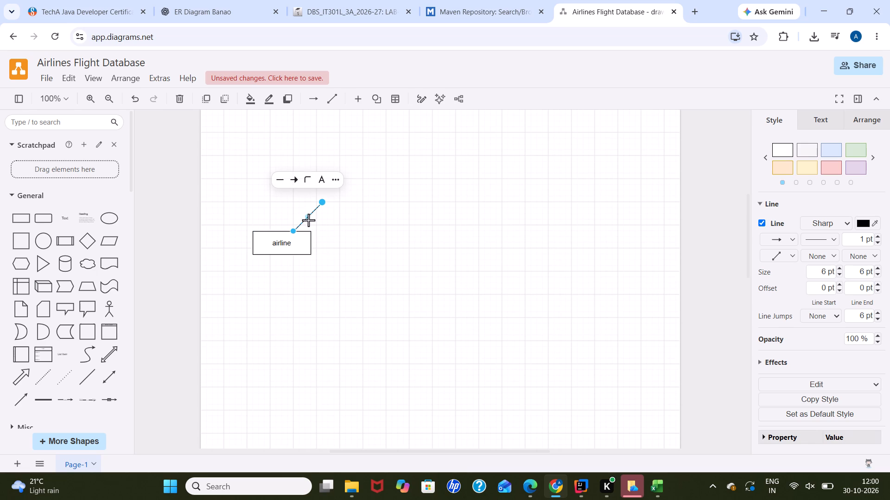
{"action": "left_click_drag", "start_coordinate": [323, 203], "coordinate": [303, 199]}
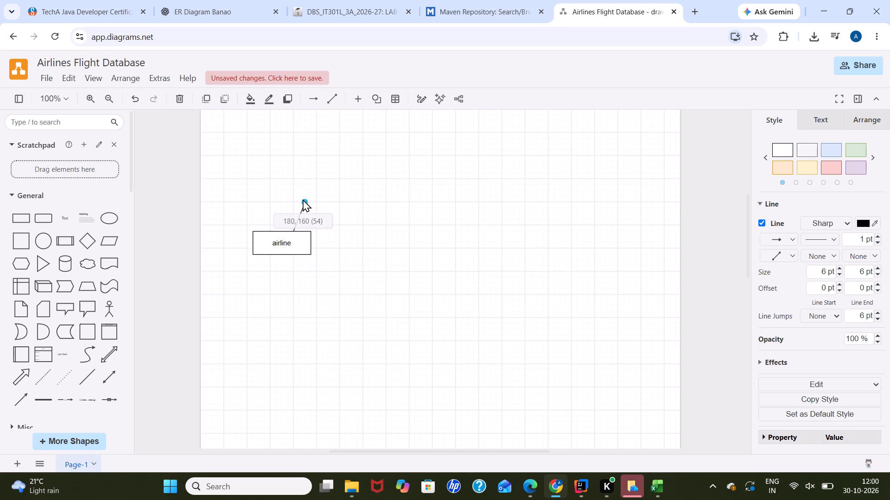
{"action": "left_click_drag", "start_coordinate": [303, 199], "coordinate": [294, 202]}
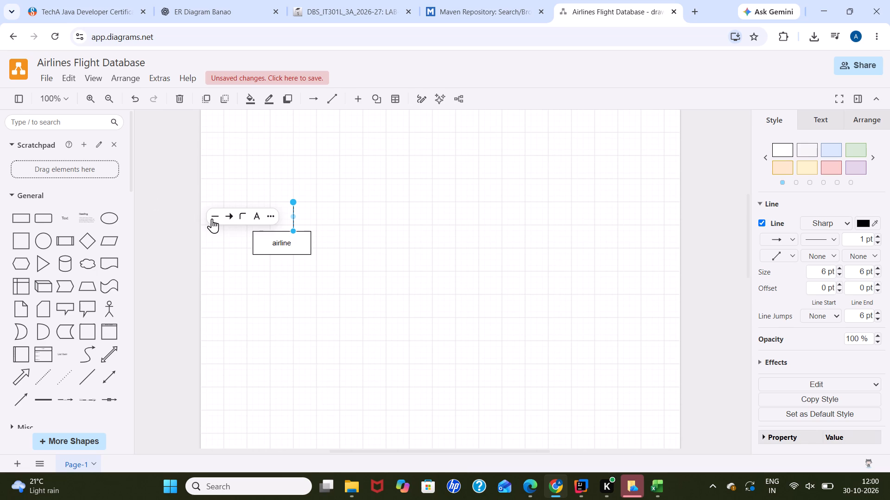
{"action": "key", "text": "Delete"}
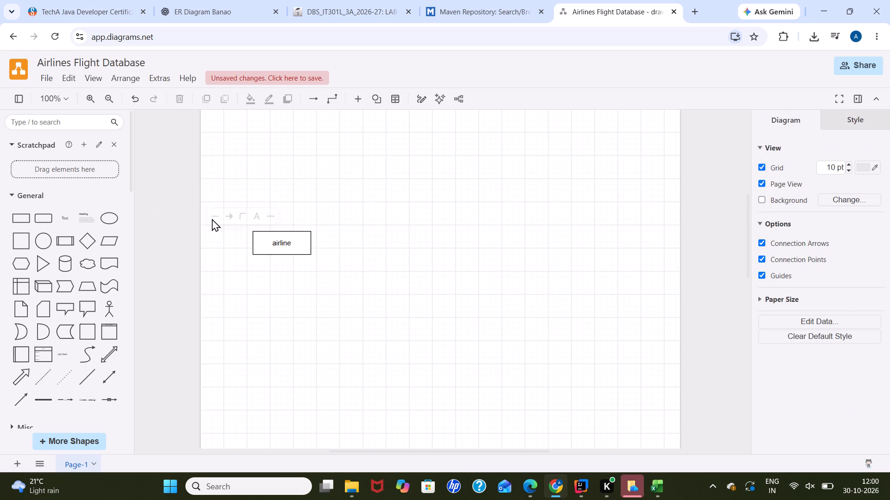
Replace the airline rectangle with a new blank rectangle sized 70 x 40 near the middle of the page.
{"action": "left_click", "coordinate": [251, 250]}
{"action": "left_click", "coordinate": [258, 250]}
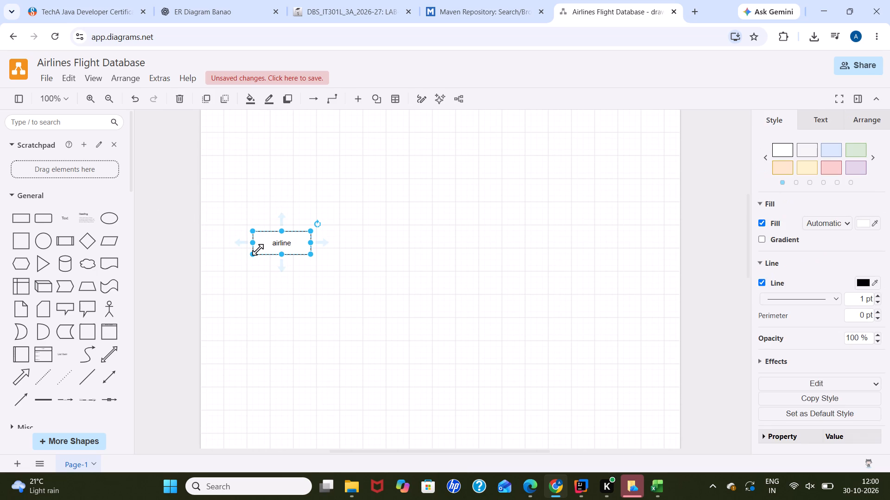
{"action": "key", "text": "Delete"}
{"action": "left_click", "coordinate": [26, 218]}
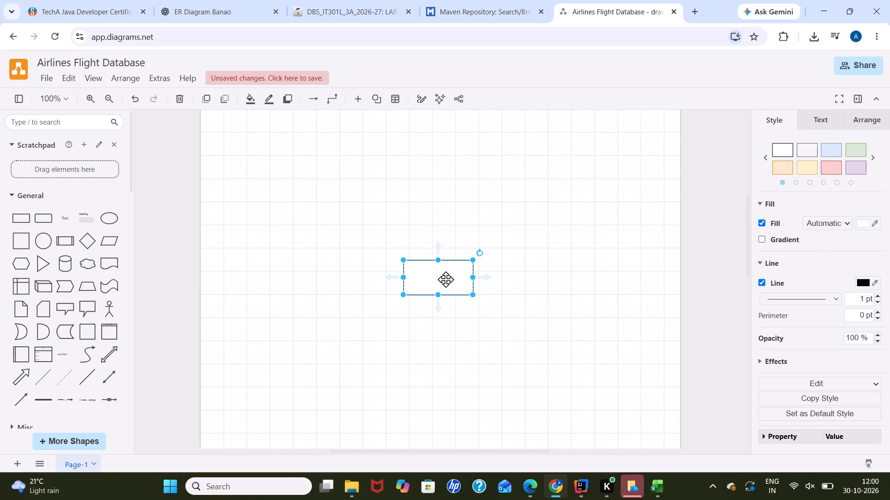
{"action": "left_click_drag", "start_coordinate": [439, 261], "coordinate": [439, 272]}
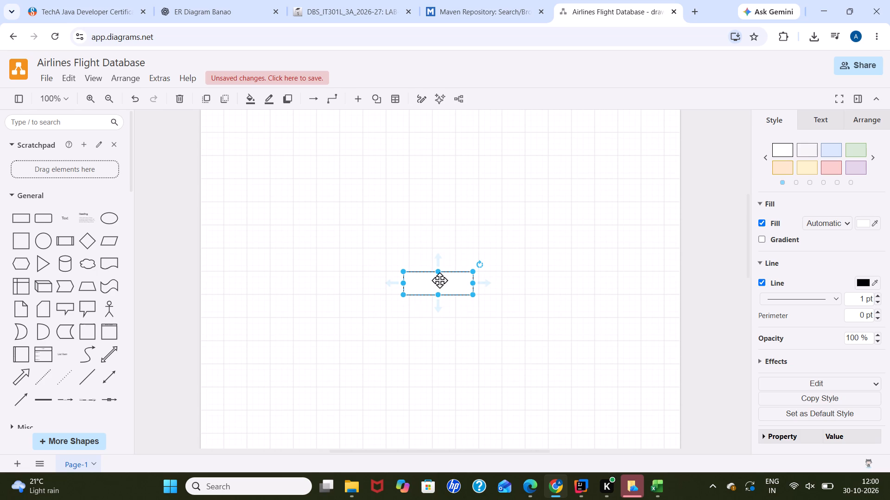
{"action": "left_click_drag", "start_coordinate": [405, 283], "coordinate": [419, 281]}
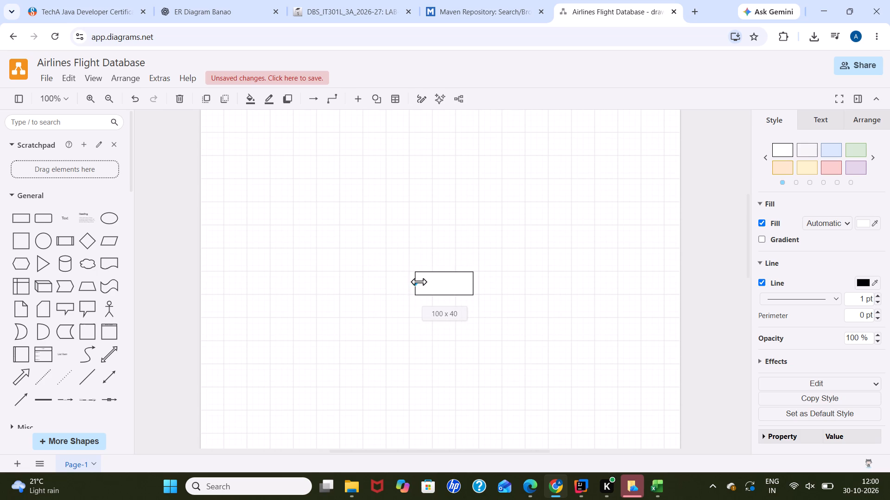
{"action": "left_click_drag", "start_coordinate": [419, 281], "coordinate": [419, 282]}
{"action": "left_click_drag", "start_coordinate": [473, 281], "coordinate": [463, 284]}
{"action": "left_click_drag", "start_coordinate": [463, 284], "coordinate": [455, 285]}
Label the new rectangle airline and shrink it to 70 x 30.
{"action": "left_click", "coordinate": [435, 284]}
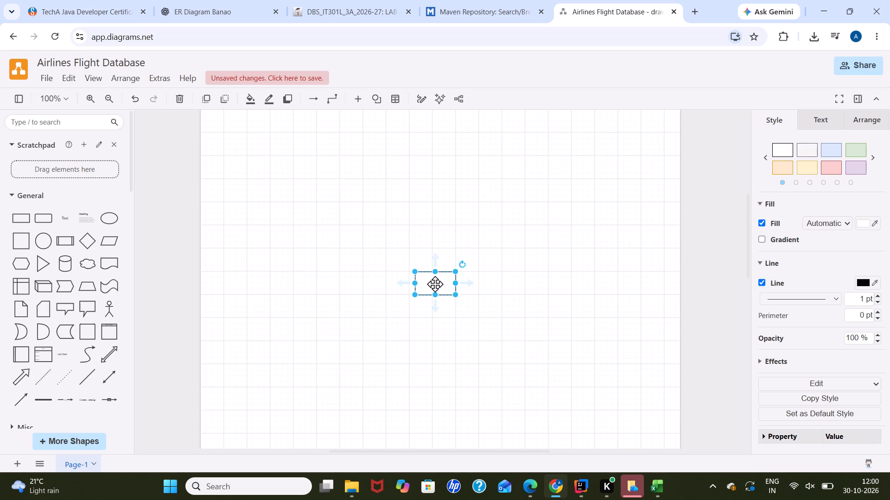
{"action": "type", "text": "airline"}
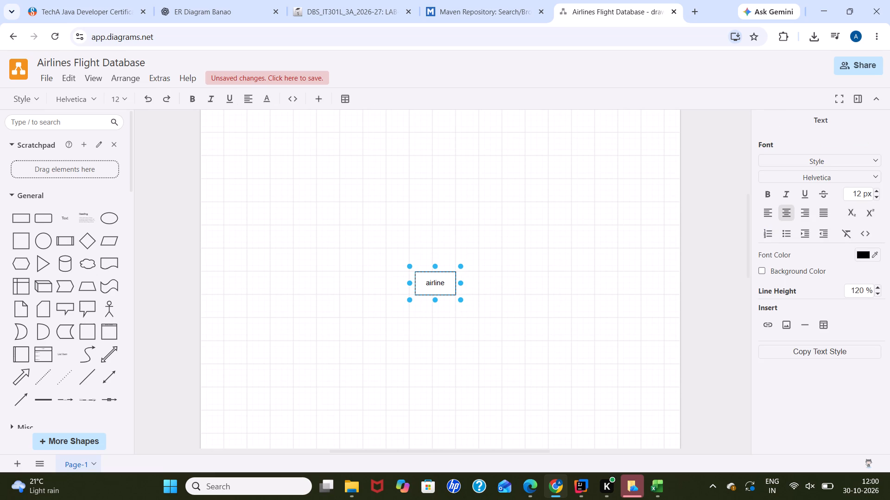
{"action": "key", "text": "Return"}
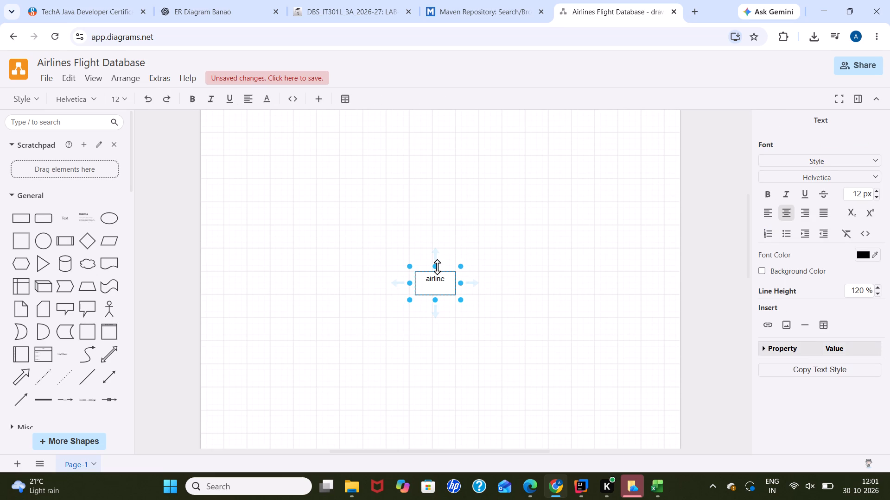
{"action": "left_click_drag", "start_coordinate": [438, 298], "coordinate": [438, 292]}
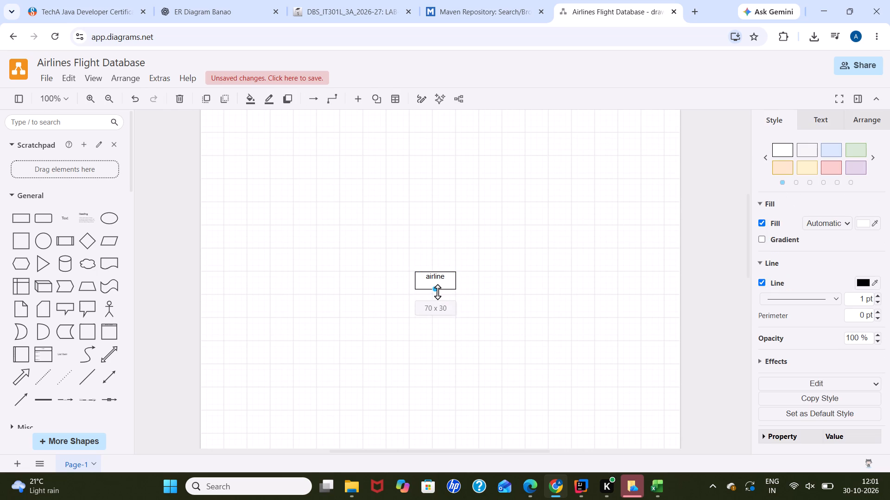
{"action": "left_click_drag", "start_coordinate": [438, 292], "coordinate": [438, 291]}
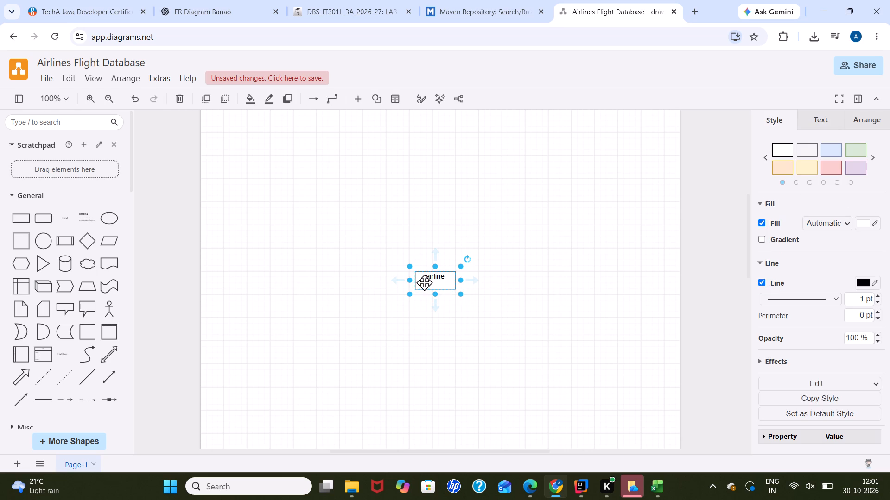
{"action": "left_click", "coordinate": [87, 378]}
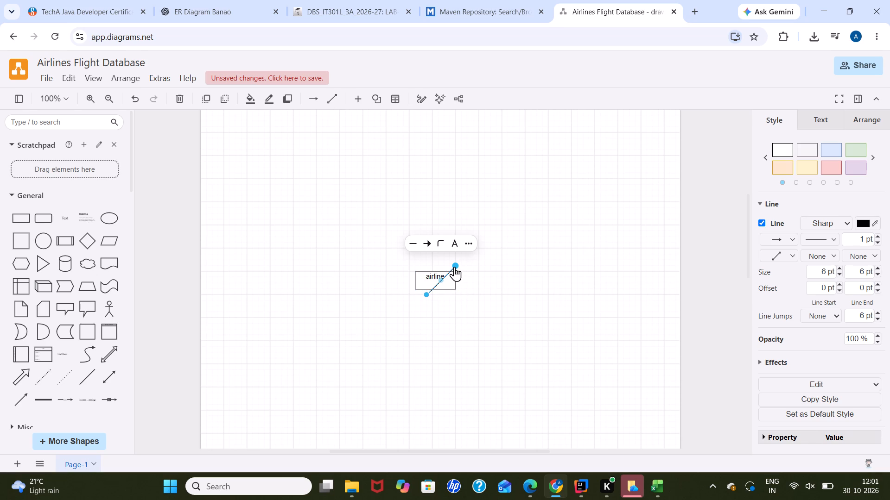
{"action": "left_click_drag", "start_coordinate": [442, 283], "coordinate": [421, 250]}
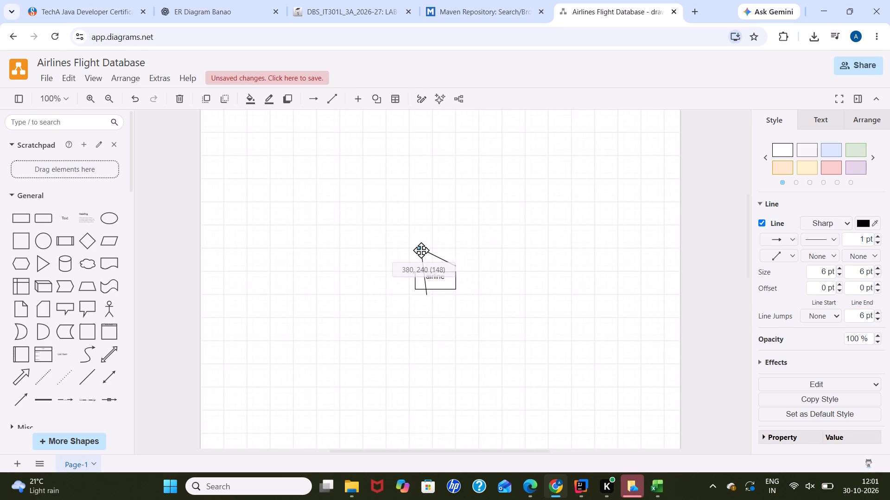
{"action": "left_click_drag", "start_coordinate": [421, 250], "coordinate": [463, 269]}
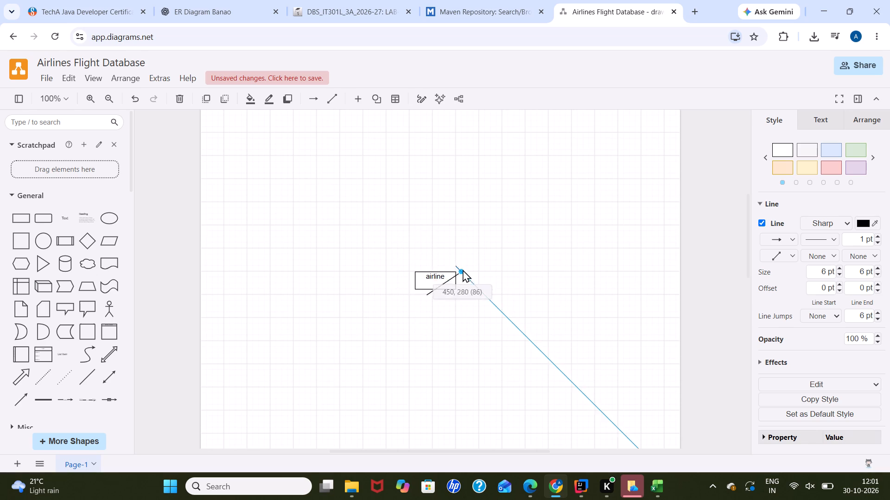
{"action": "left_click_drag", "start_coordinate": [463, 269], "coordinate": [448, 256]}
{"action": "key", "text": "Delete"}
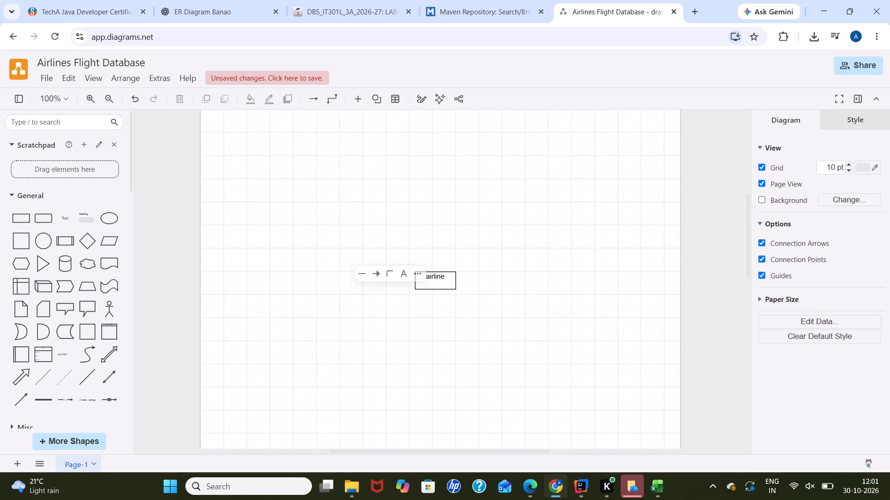
Place a plain line on the airline rectangle's top edge and make it a short vertical line rising from it.
{"action": "left_click_drag", "start_coordinate": [90, 368], "coordinate": [326, 231]}
{"action": "left_click_drag", "start_coordinate": [326, 231], "coordinate": [446, 246]}
{"action": "left_click_drag", "start_coordinate": [446, 246], "coordinate": [448, 246]}
{"action": "left_click_drag", "start_coordinate": [448, 246], "coordinate": [436, 244]}
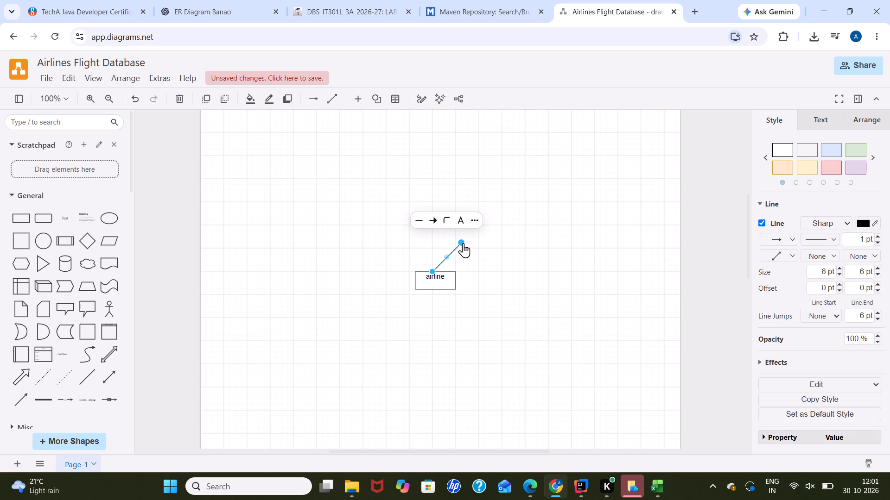
{"action": "left_click_drag", "start_coordinate": [463, 243], "coordinate": [433, 248]}
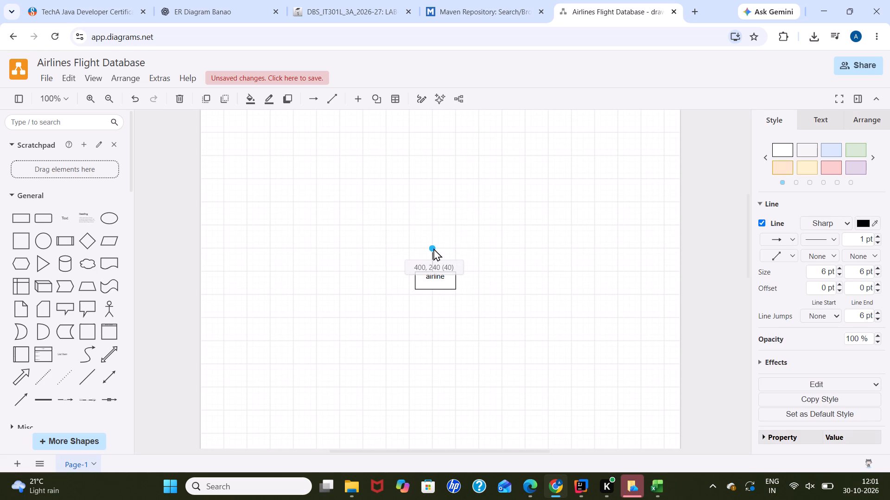
{"action": "left_click_drag", "start_coordinate": [433, 248], "coordinate": [434, 257]}
{"action": "left_click_drag", "start_coordinate": [434, 257], "coordinate": [435, 256]}
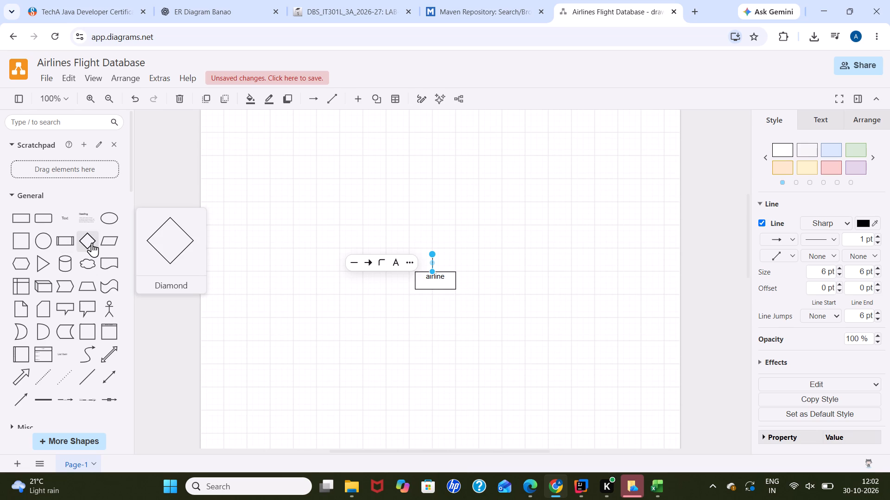
Place a diamond on top of the vertical line above the airline rectangle and flatten it to about 80 x 40.
{"action": "left_click_drag", "start_coordinate": [92, 243], "coordinate": [417, 207]}
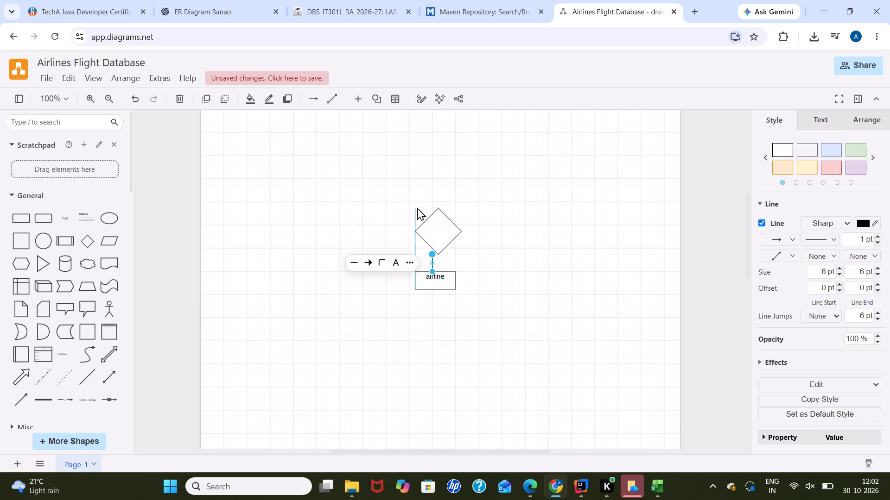
{"action": "left_click_drag", "start_coordinate": [417, 207], "coordinate": [407, 200]}
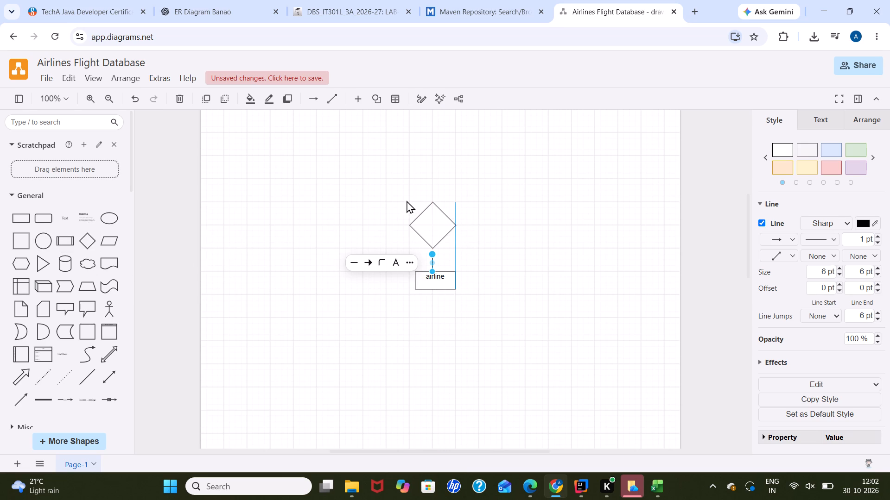
{"action": "left_click_drag", "start_coordinate": [407, 200], "coordinate": [409, 208]}
{"action": "left_click_drag", "start_coordinate": [409, 208], "coordinate": [408, 208]}
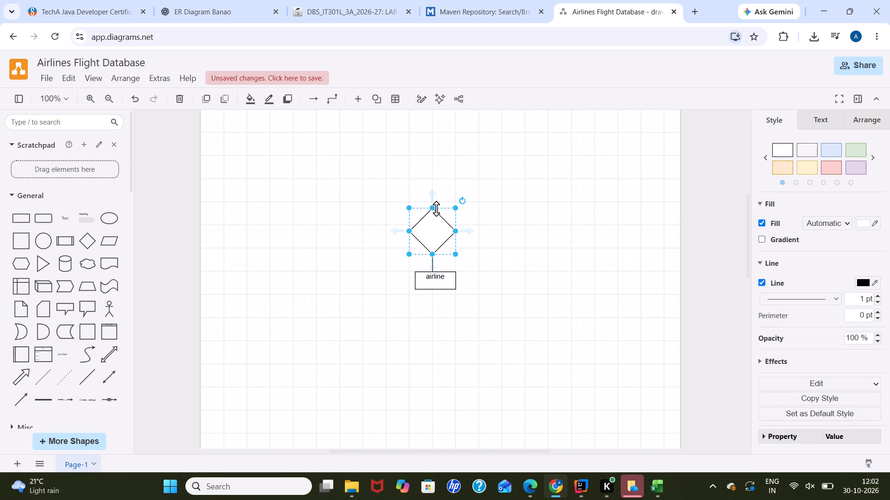
{"action": "left_click_drag", "start_coordinate": [434, 207], "coordinate": [439, 224]}
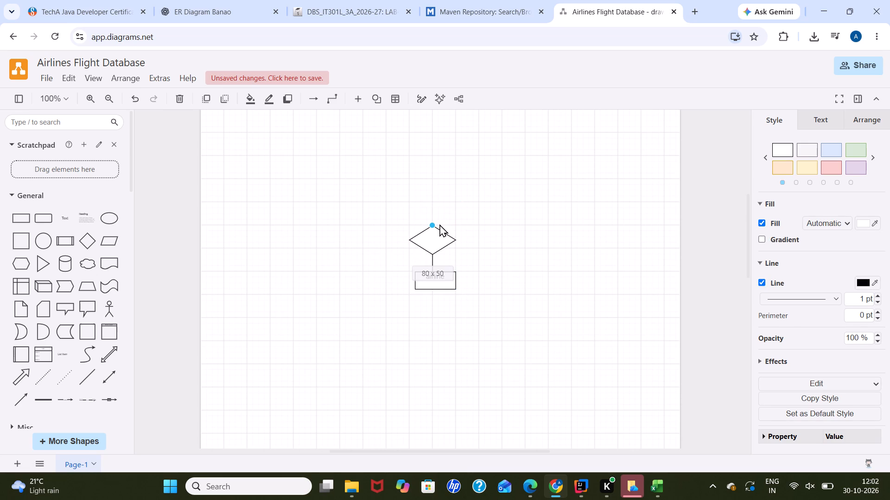
{"action": "left_click_drag", "start_coordinate": [439, 224], "coordinate": [446, 233]}
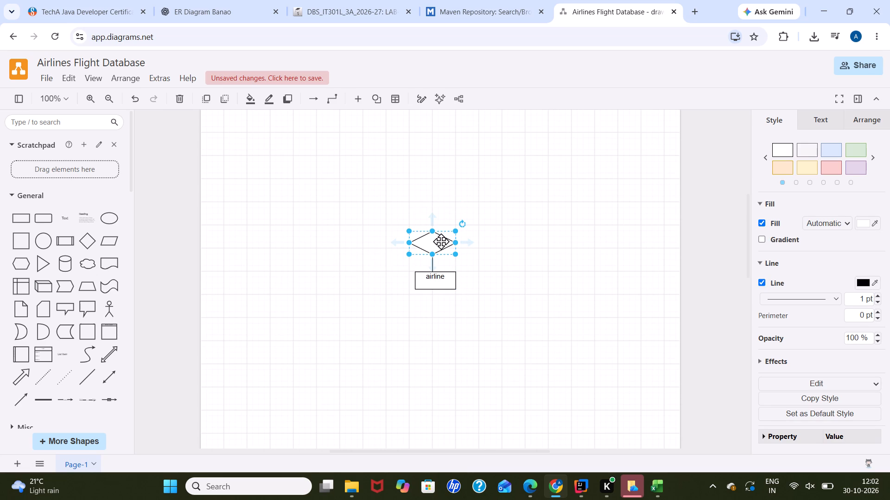
Label the diamond operates.
{"action": "left_click", "coordinate": [438, 244]}
{"action": "type", "text": "operated"}
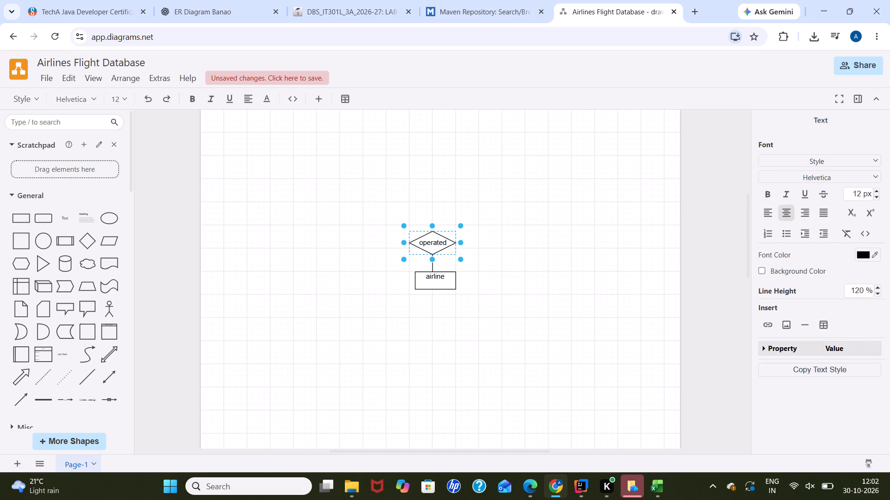
{"action": "key", "text": "BackSpace"}
{"action": "key", "text": "s"}
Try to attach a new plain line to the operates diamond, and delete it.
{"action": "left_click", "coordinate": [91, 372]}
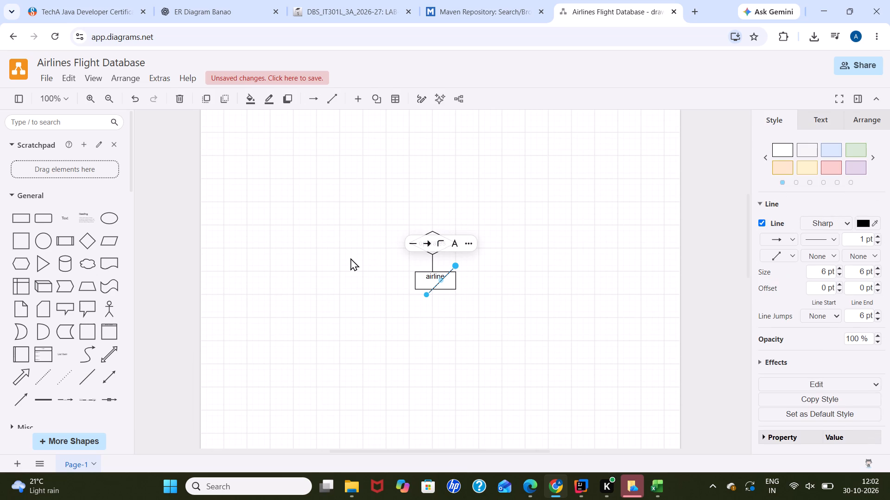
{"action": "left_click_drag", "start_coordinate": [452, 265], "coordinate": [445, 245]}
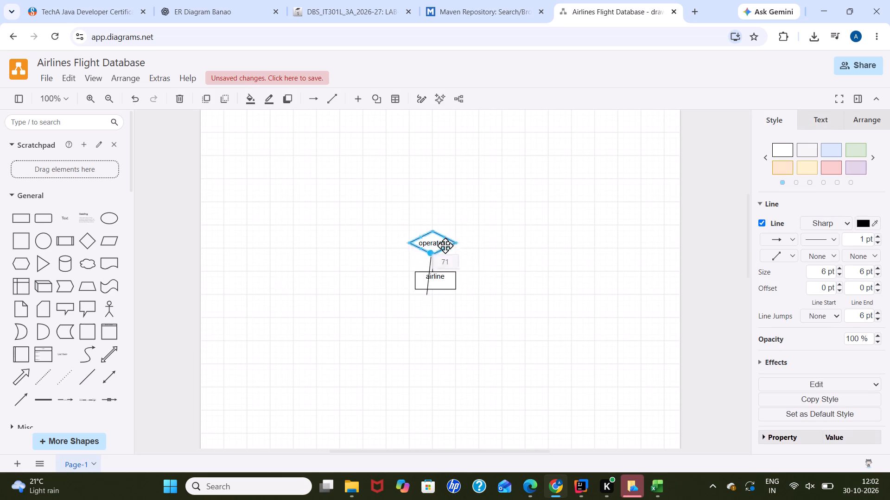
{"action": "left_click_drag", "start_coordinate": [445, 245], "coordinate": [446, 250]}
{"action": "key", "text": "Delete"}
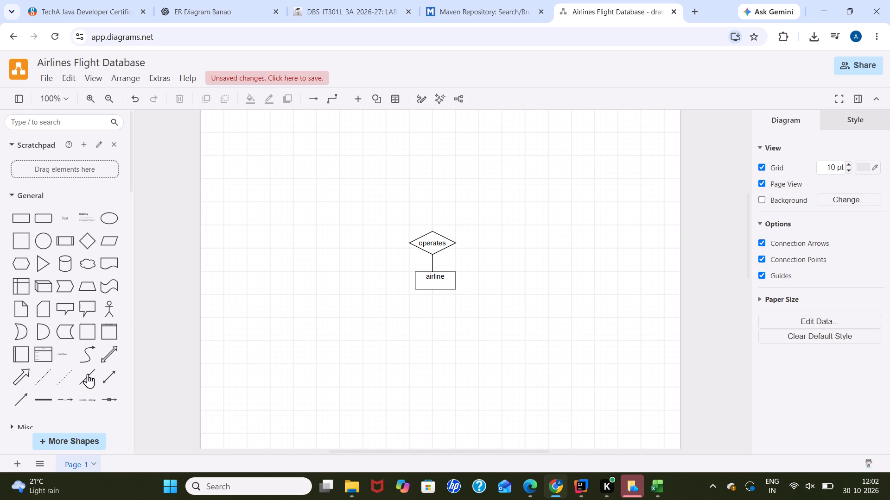
Place a plain line on the operates diamond's top corner and make it a vertical line about 30 long.
{"action": "left_click_drag", "start_coordinate": [88, 374], "coordinate": [462, 207]}
{"action": "left_click_drag", "start_coordinate": [462, 207], "coordinate": [433, 207]}
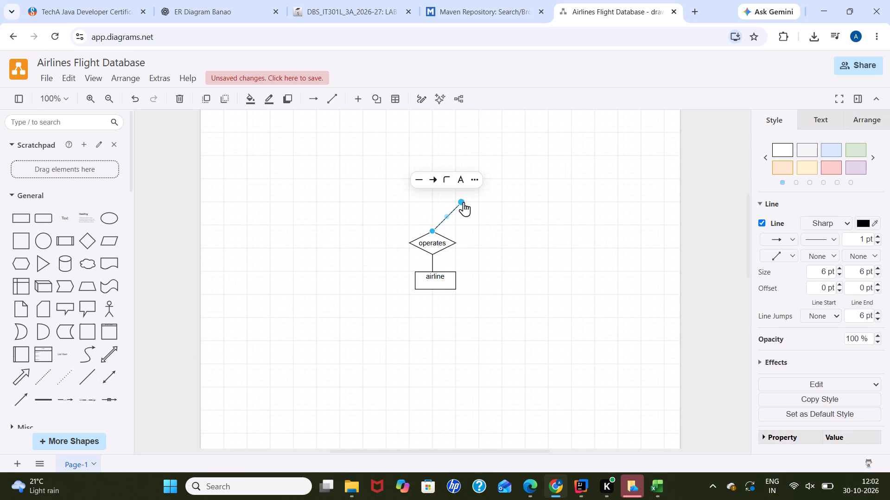
{"action": "left_click_drag", "start_coordinate": [462, 202], "coordinate": [434, 209]}
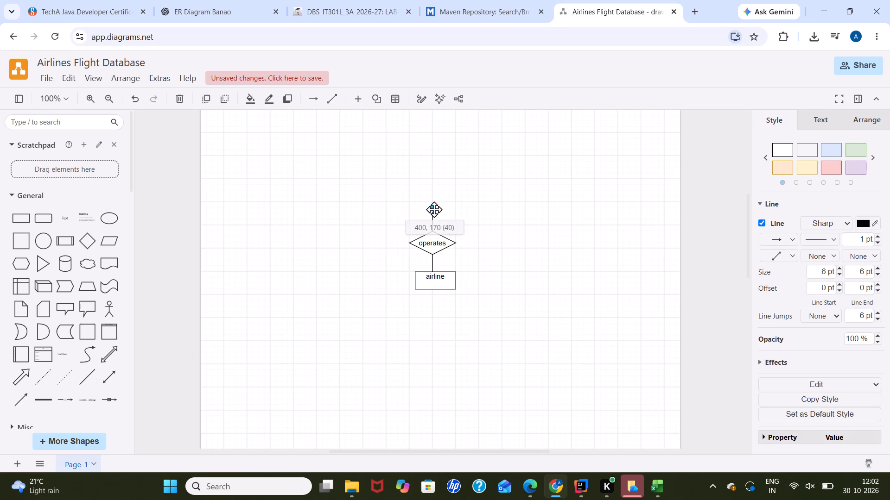
{"action": "left_click_drag", "start_coordinate": [434, 209], "coordinate": [432, 215]}
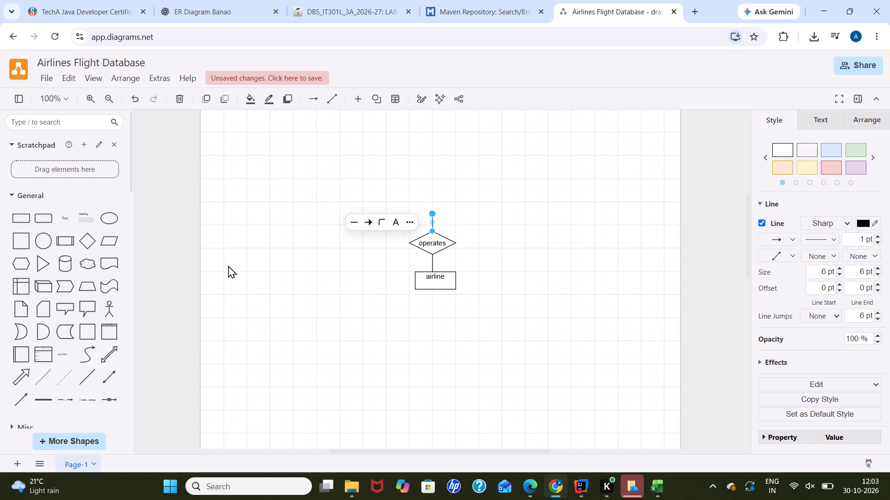
Add a rectangle above the operates diamond, centred on the vertical line, and resize it to about 110 x 30.
{"action": "left_click", "coordinate": [25, 221]}
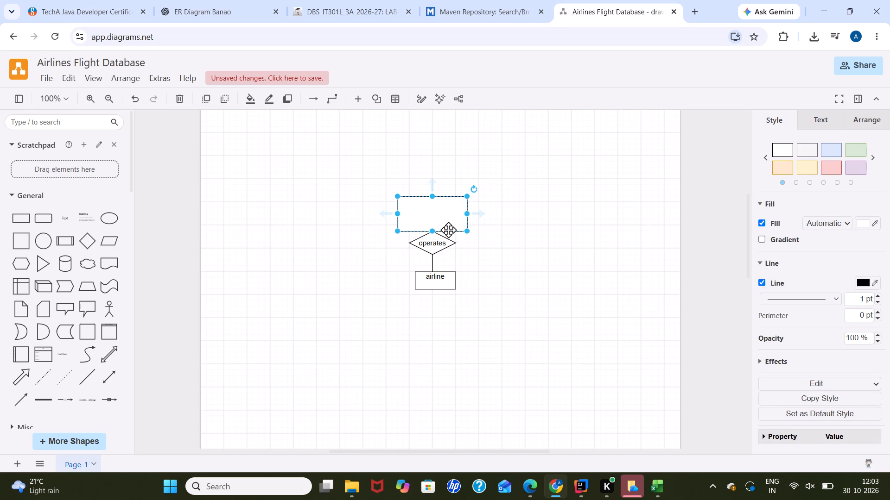
{"action": "left_click_drag", "start_coordinate": [448, 230], "coordinate": [444, 198]}
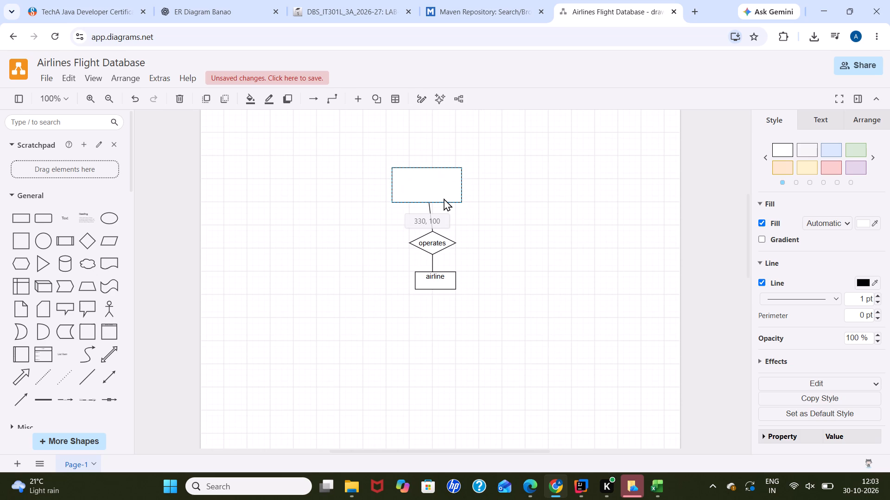
{"action": "left_click_drag", "start_coordinate": [444, 198], "coordinate": [447, 199]}
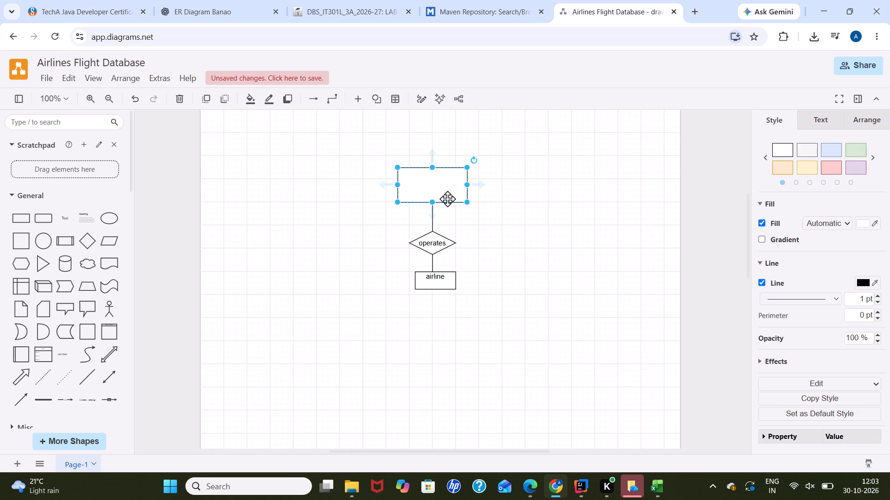
{"action": "left_click_drag", "start_coordinate": [433, 168], "coordinate": [436, 185]}
{"action": "left_click", "coordinate": [397, 194]}
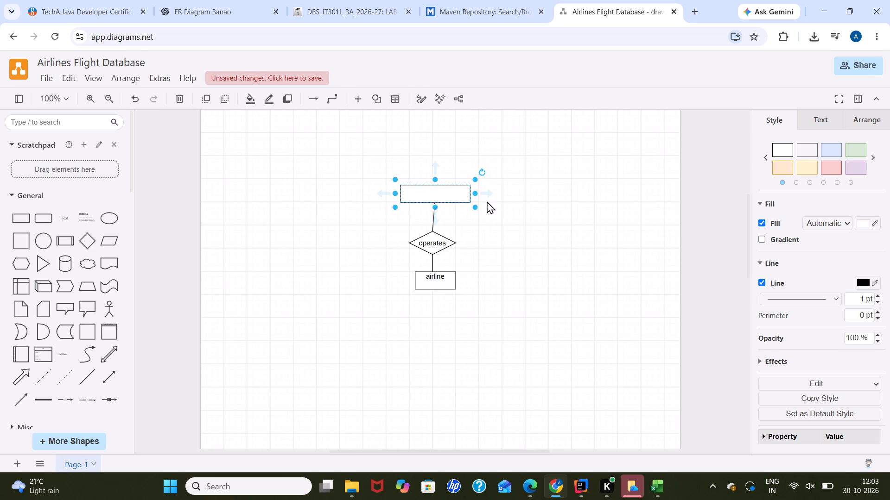
{"action": "left_click_drag", "start_coordinate": [472, 194], "coordinate": [467, 194]}
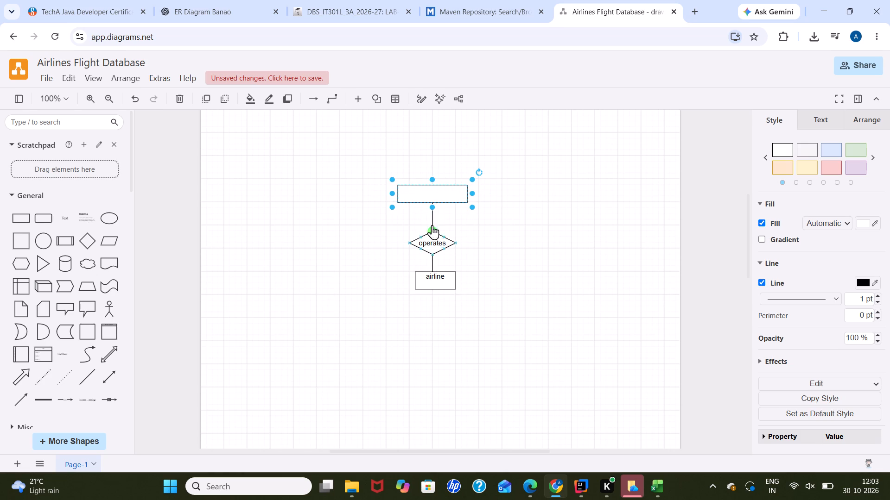
{"action": "left_click", "coordinate": [423, 191]}
{"action": "left_click_drag", "start_coordinate": [393, 192], "coordinate": [397, 192]}
{"action": "left_click_drag", "start_coordinate": [468, 192], "coordinate": [462, 194]}
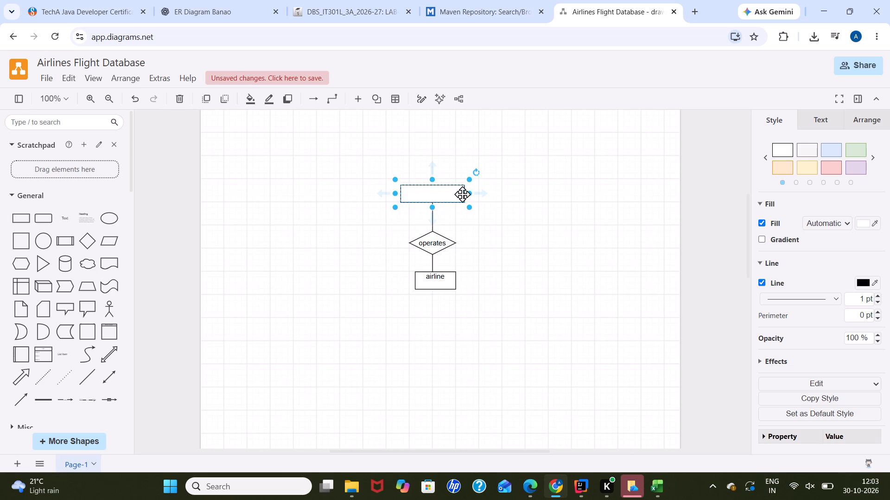
Label the new rectangle above the operates diamond flight.
{"action": "left_click", "coordinate": [439, 195]}
{"action": "type", "text": "flihh"}
{"action": "key", "text": "BackSpace"}
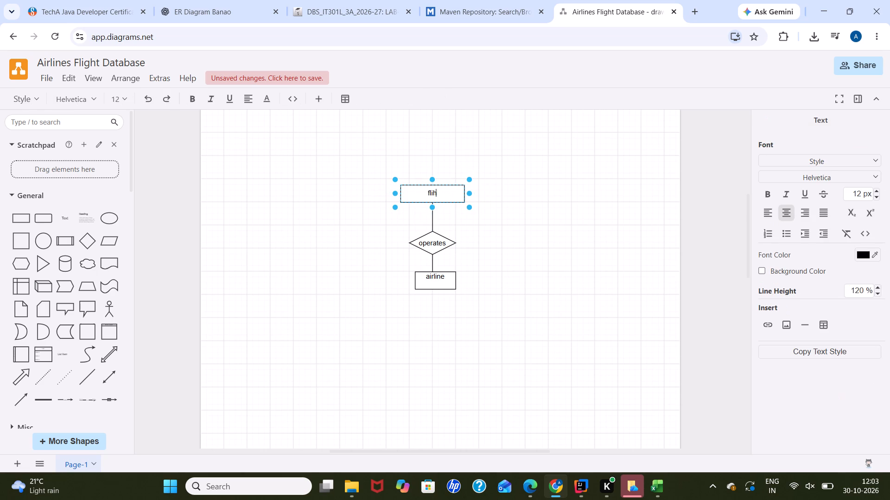
{"action": "key", "text": "BackSpace"}
{"action": "type", "text": "ght"}
Place a blank rectangle to the left of the flight rectangle, level with it, and size it to about 100 x 30.
{"action": "left_click_drag", "start_coordinate": [24, 217], "coordinate": [184, 195]}
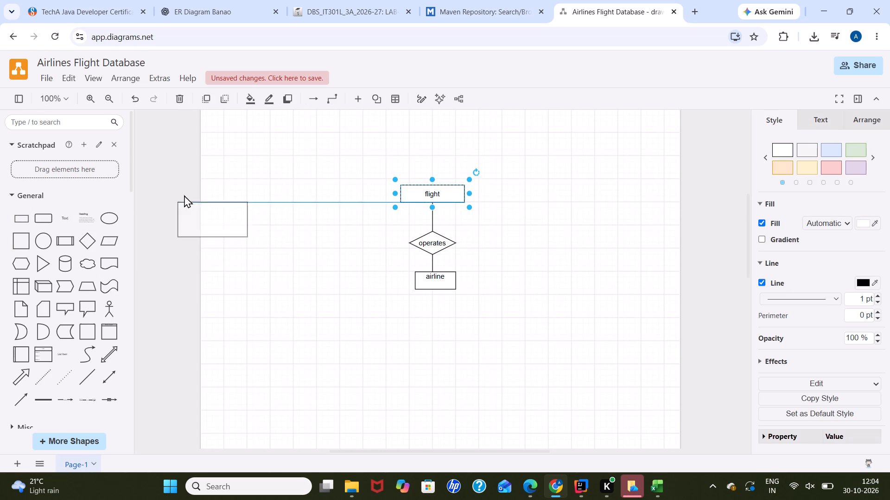
{"action": "left_click_drag", "start_coordinate": [184, 195], "coordinate": [215, 180]}
{"action": "left_click_drag", "start_coordinate": [221, 197], "coordinate": [230, 198]}
{"action": "left_click_drag", "start_coordinate": [259, 176], "coordinate": [259, 177]}
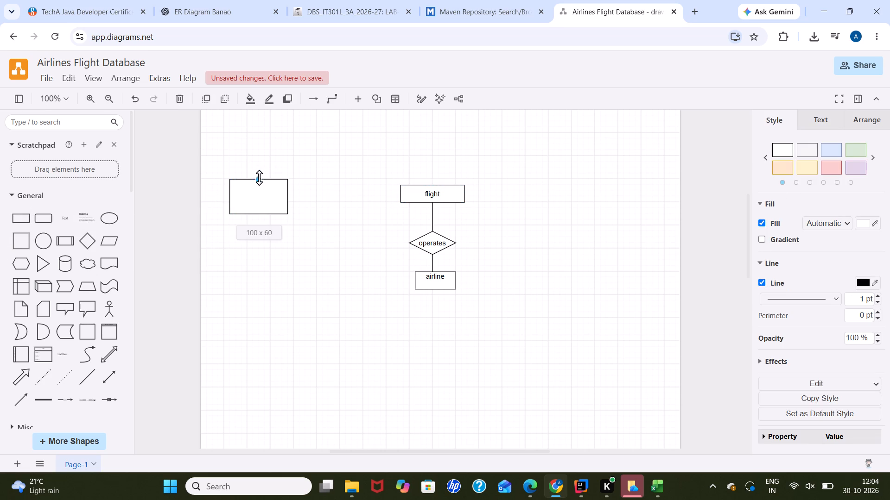
{"action": "left_click_drag", "start_coordinate": [259, 177], "coordinate": [259, 184]}
{"action": "left_click_drag", "start_coordinate": [259, 212], "coordinate": [260, 209]}
{"action": "left_click_drag", "start_coordinate": [260, 209], "coordinate": [261, 197]}
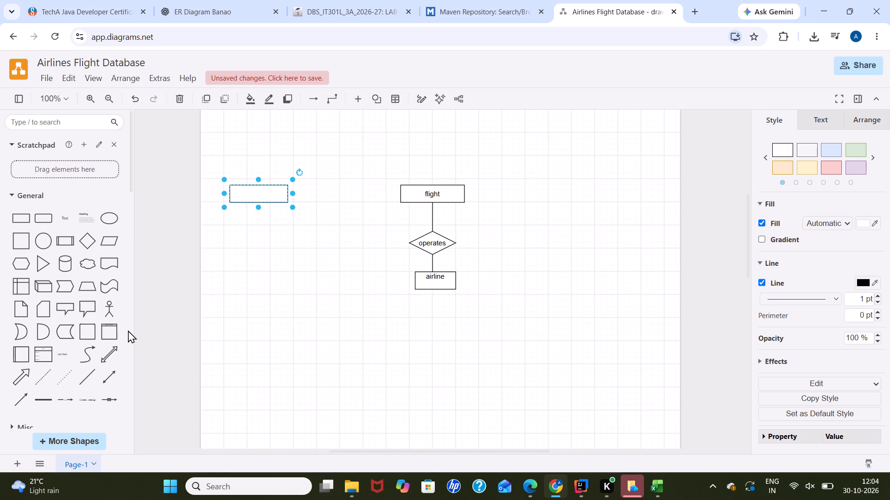
Place a plain line on the blank rectangle's right edge and make it a horizontal line about 50 long.
{"action": "left_click_drag", "start_coordinate": [88, 379], "coordinate": [279, 223]}
{"action": "left_click_drag", "start_coordinate": [279, 223], "coordinate": [291, 168]}
{"action": "left_click_drag", "start_coordinate": [291, 168], "coordinate": [291, 169]}
{"action": "left_click_drag", "start_coordinate": [317, 166], "coordinate": [317, 179]}
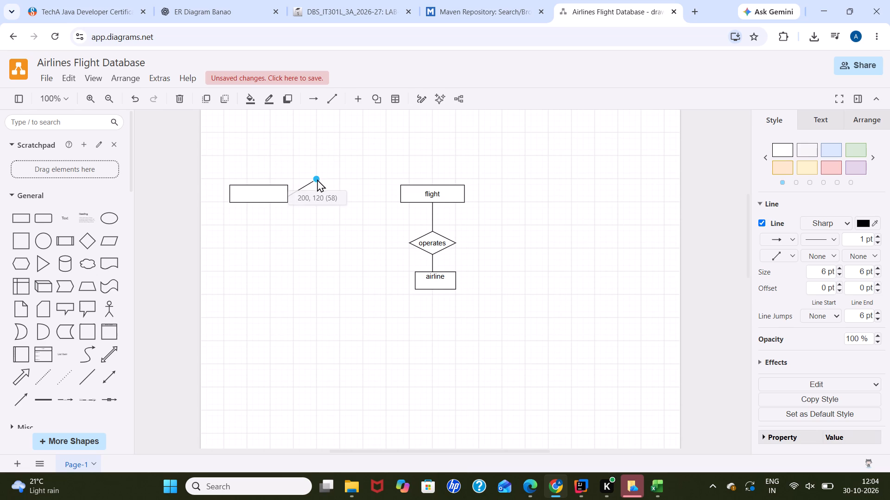
{"action": "left_click_drag", "start_coordinate": [317, 179], "coordinate": [318, 195]}
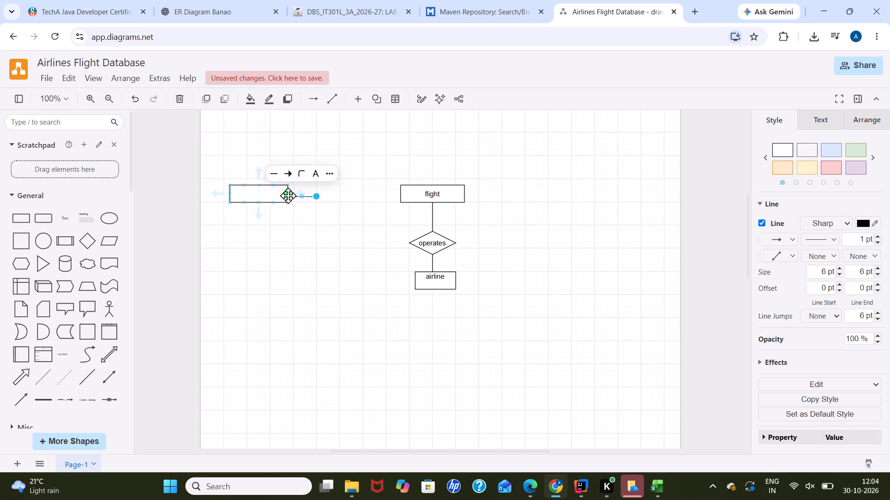
{"action": "left_click", "coordinate": [288, 196]}
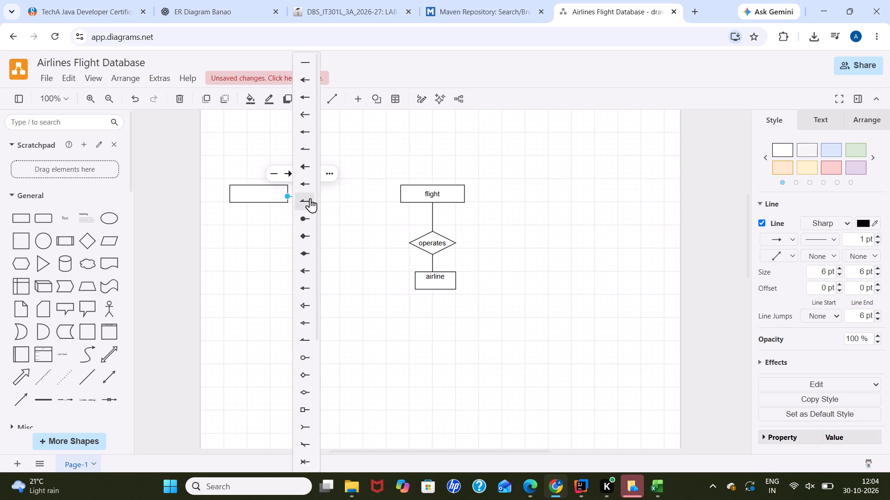
{"action": "left_click", "coordinate": [251, 275]}
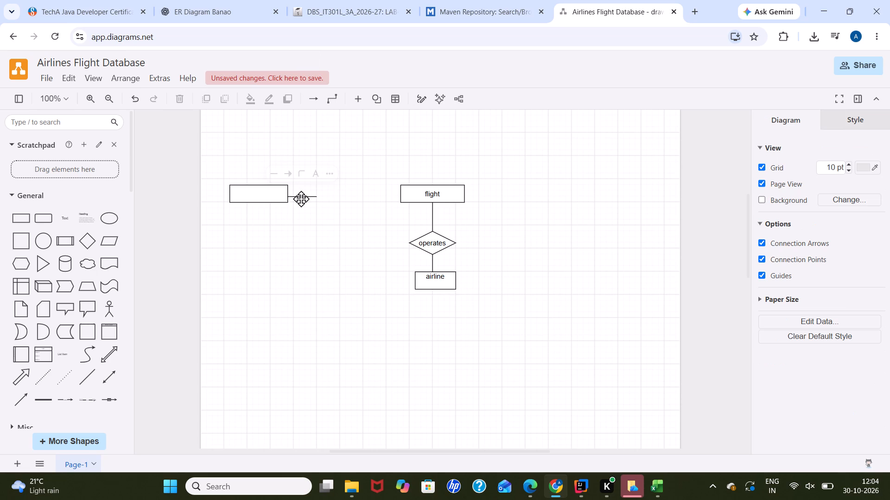
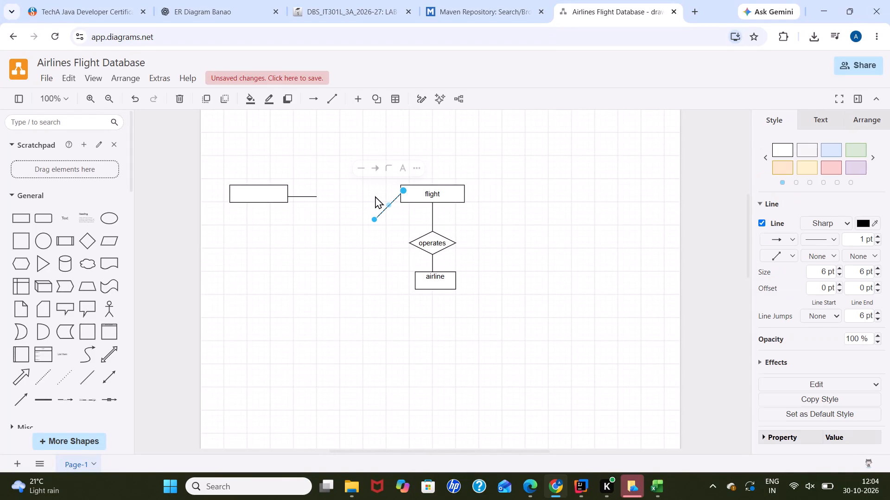
Bring the diagonal line at the flight rectangle's left edge to near horizontal, about 50 long, level with the blank rectangle's line.
{"action": "left_click_drag", "start_coordinate": [374, 216], "coordinate": [374, 196]}
{"action": "left_click_drag", "start_coordinate": [374, 196], "coordinate": [372, 191]}
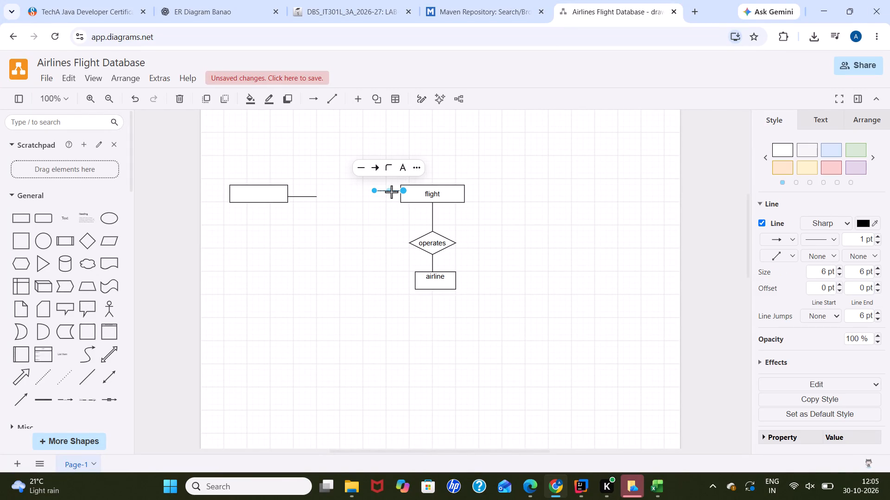
{"action": "left_click_drag", "start_coordinate": [392, 192], "coordinate": [391, 197]}
{"action": "left_click", "coordinate": [375, 190]}
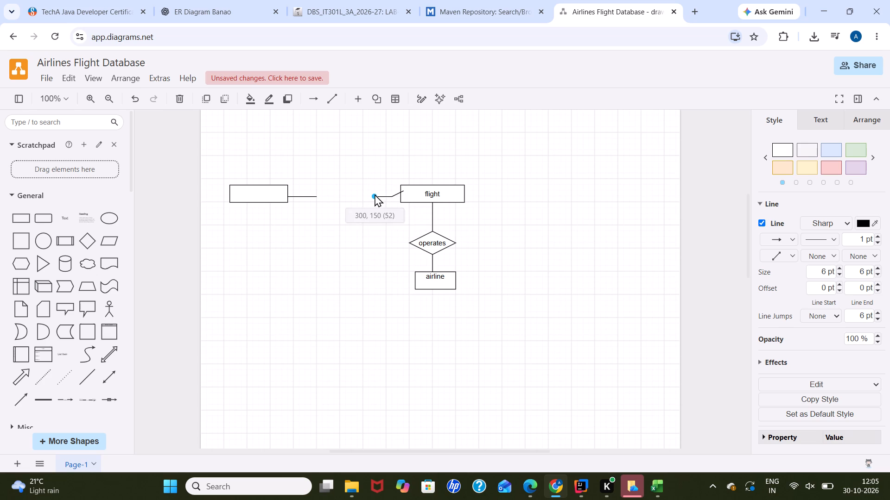
{"action": "left_click", "coordinate": [406, 193]}
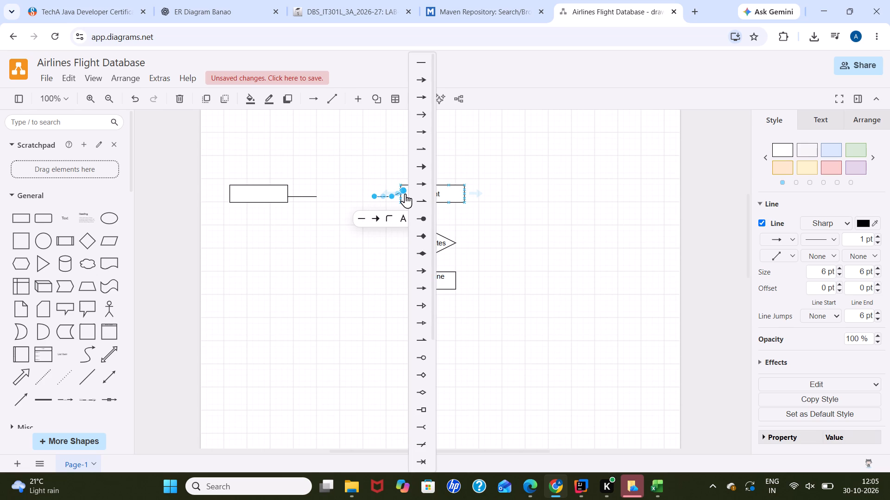
{"action": "left_click_drag", "start_coordinate": [405, 191], "coordinate": [403, 196]}
{"action": "left_click", "coordinate": [334, 203]}
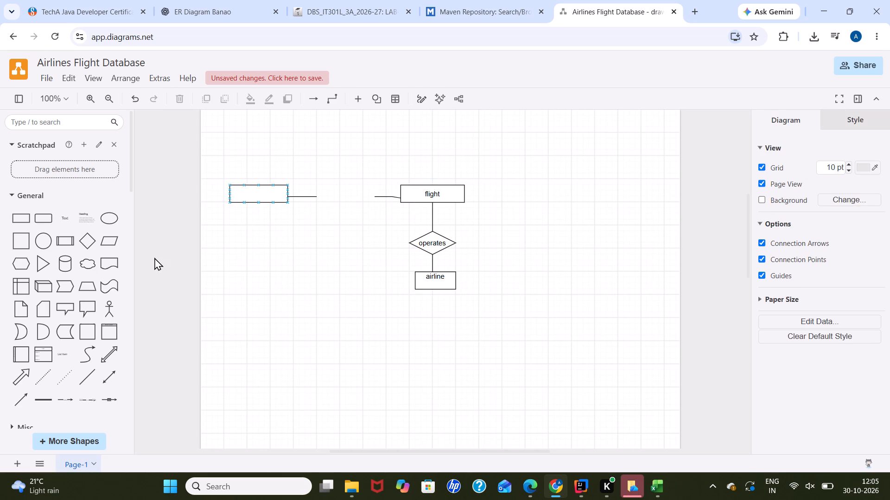
Add a diamond between the blank rectangle's line and the flight line, and resize it to about 118 x 60.
{"action": "left_click", "coordinate": [84, 246]}
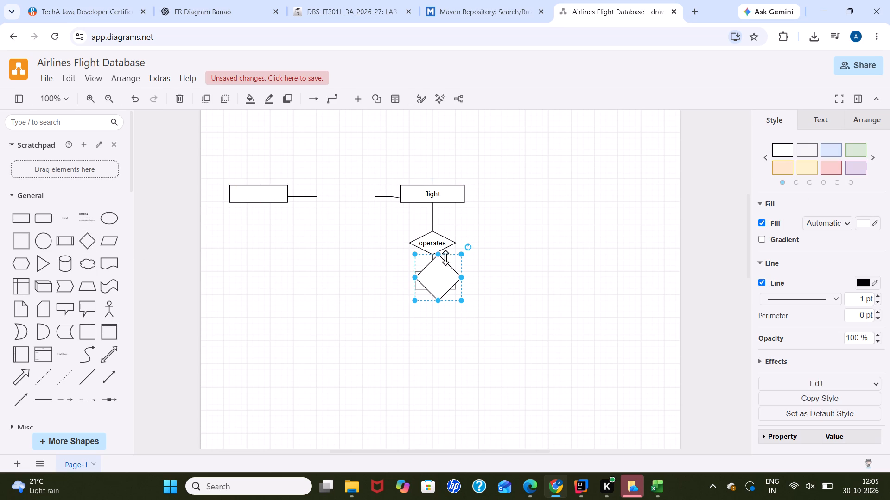
{"action": "left_click", "coordinate": [455, 266]}
{"action": "left_click_drag", "start_coordinate": [440, 267], "coordinate": [375, 242]}
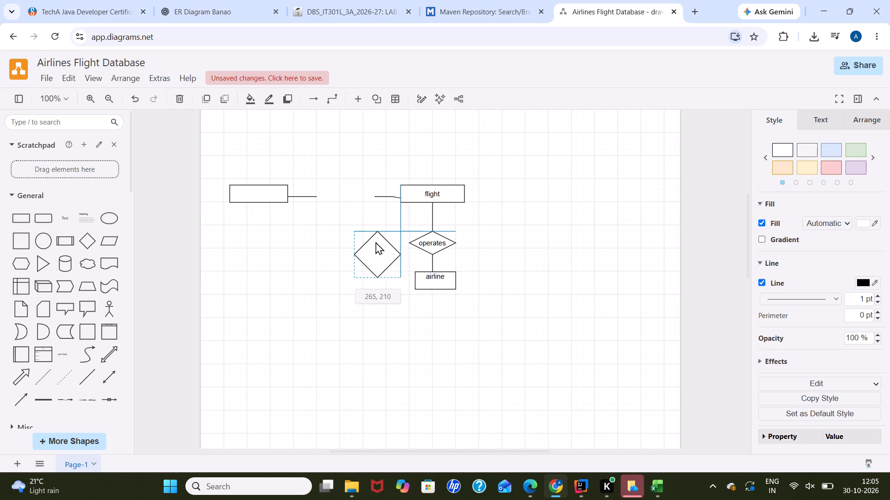
{"action": "left_click_drag", "start_coordinate": [375, 242], "coordinate": [345, 187]}
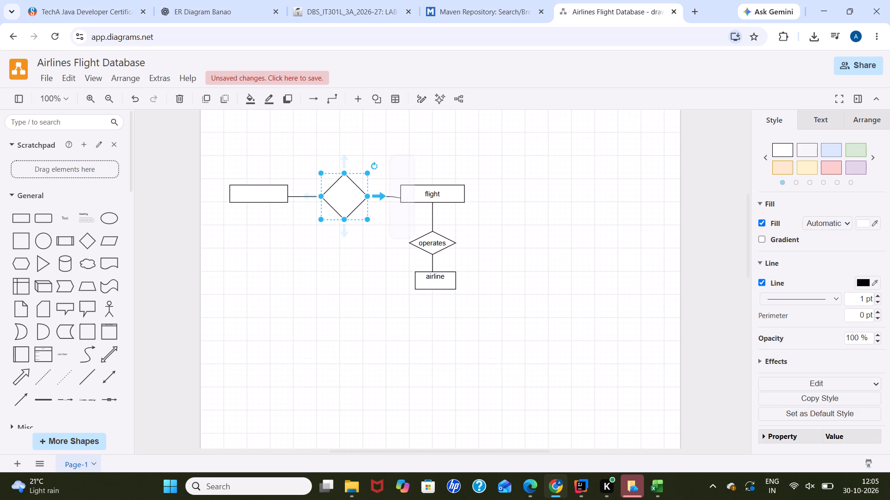
{"action": "left_click_drag", "start_coordinate": [369, 196], "coordinate": [379, 196]}
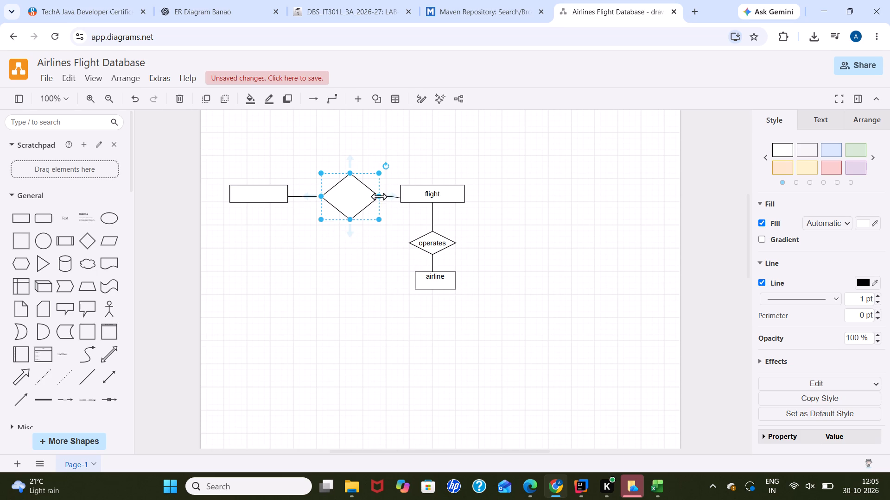
{"action": "left_click_drag", "start_coordinate": [319, 197], "coordinate": [309, 197]}
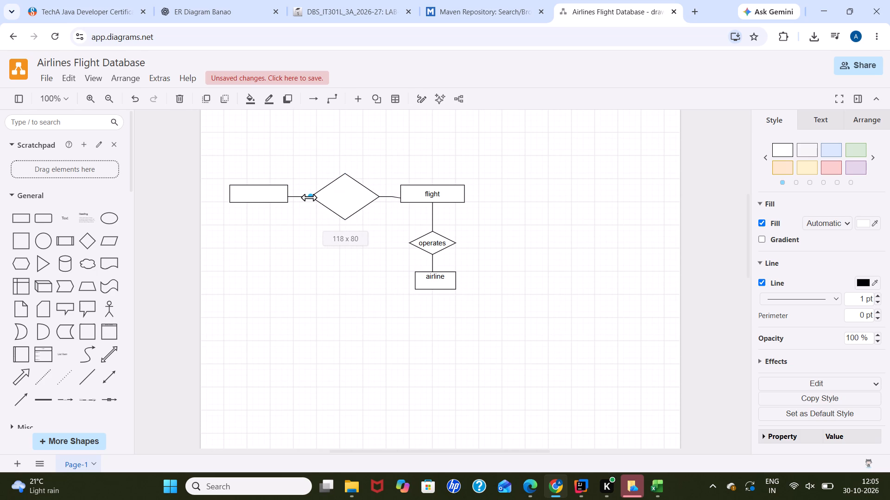
{"action": "left_click_drag", "start_coordinate": [309, 197], "coordinate": [308, 197]}
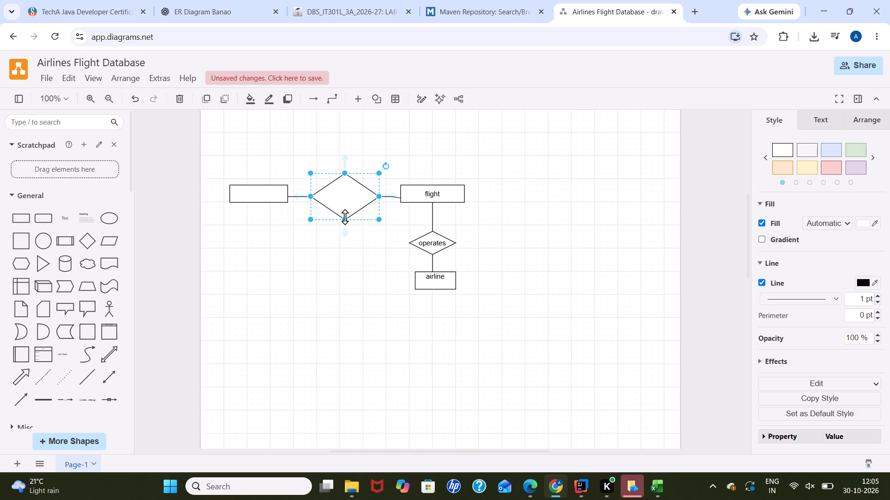
{"action": "left_click_drag", "start_coordinate": [345, 217], "coordinate": [350, 212]}
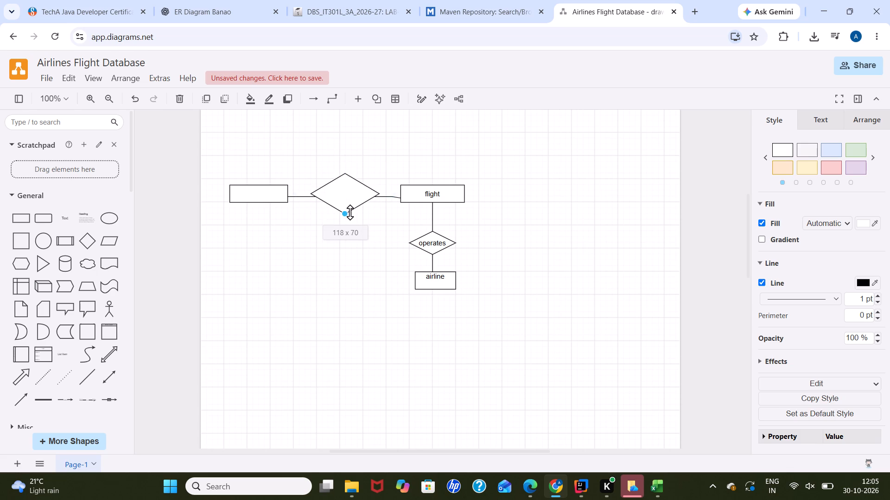
{"action": "left_click_drag", "start_coordinate": [345, 176], "coordinate": [345, 181]}
{"action": "left_click_drag", "start_coordinate": [345, 181], "coordinate": [345, 183]}
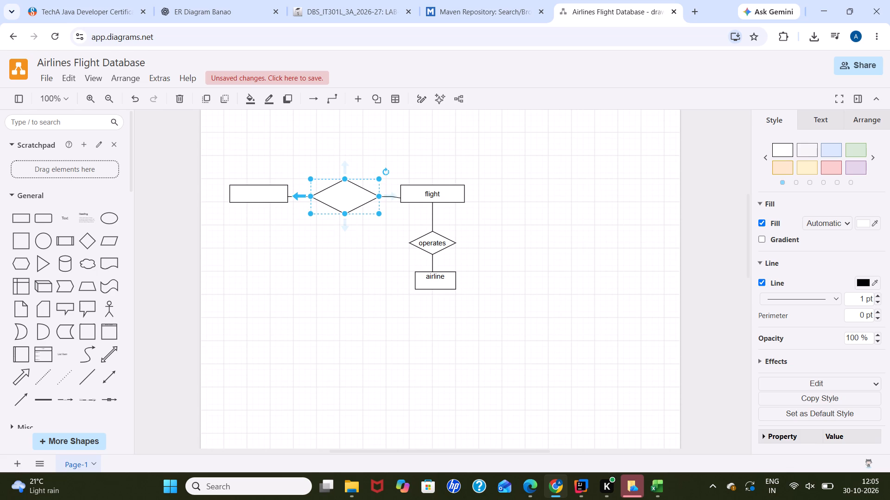
Label the blank rectangle at the far left of the diagram airport.
{"action": "left_click", "coordinate": [249, 200]}
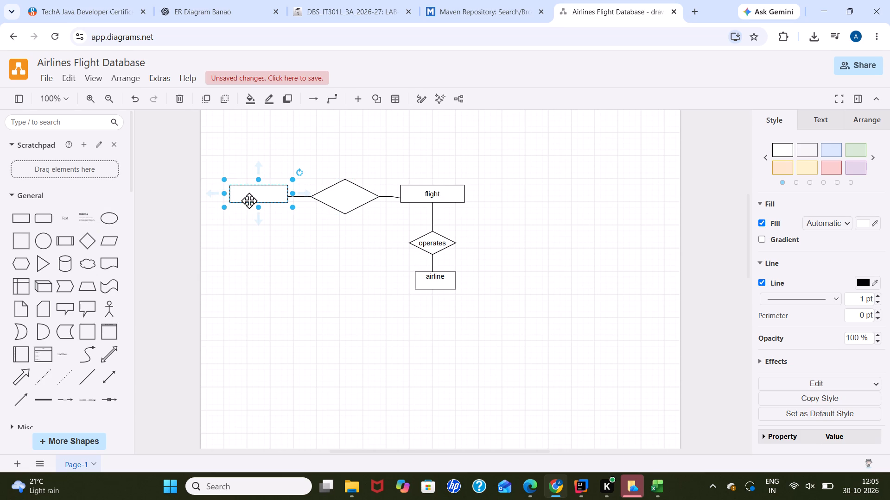
{"action": "type", "text": "air"}
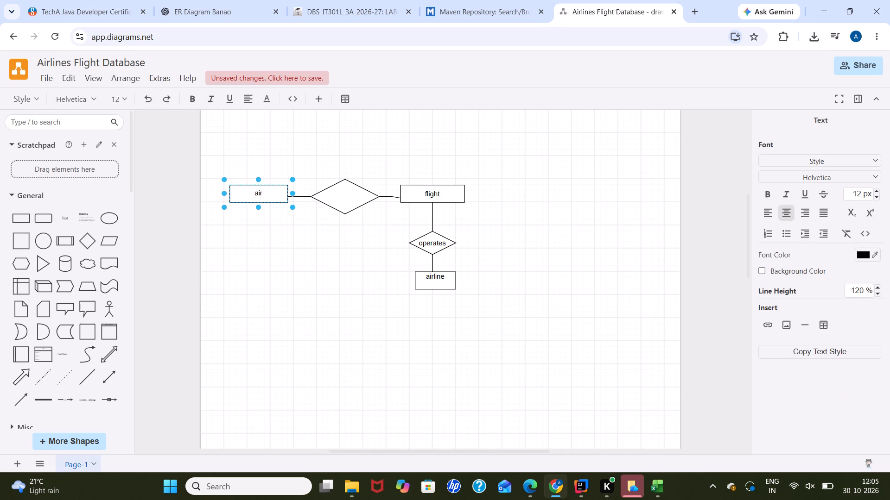
{"action": "type", "text": "port"}
Label the diamond between airport and flight departure from.
{"action": "left_click", "coordinate": [347, 197]}
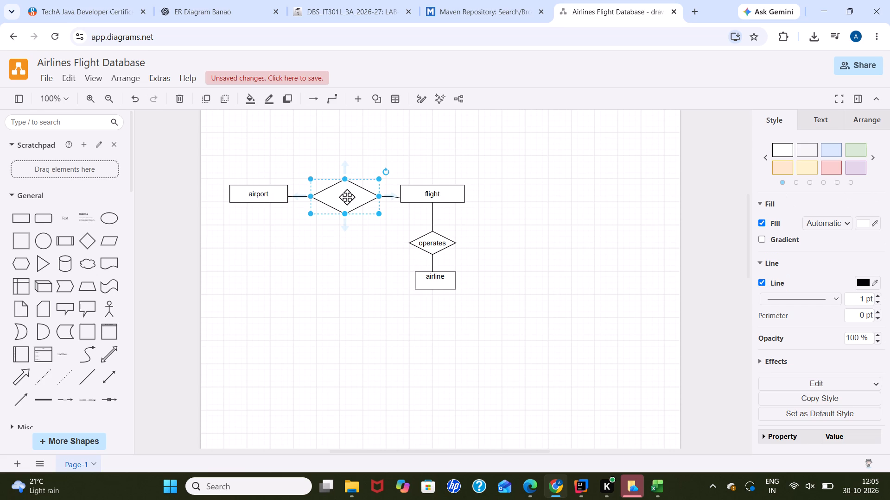
{"action": "type", "text": "departure"}
{"action": "key", "text": "space"}
{"action": "type", "text": "from"}
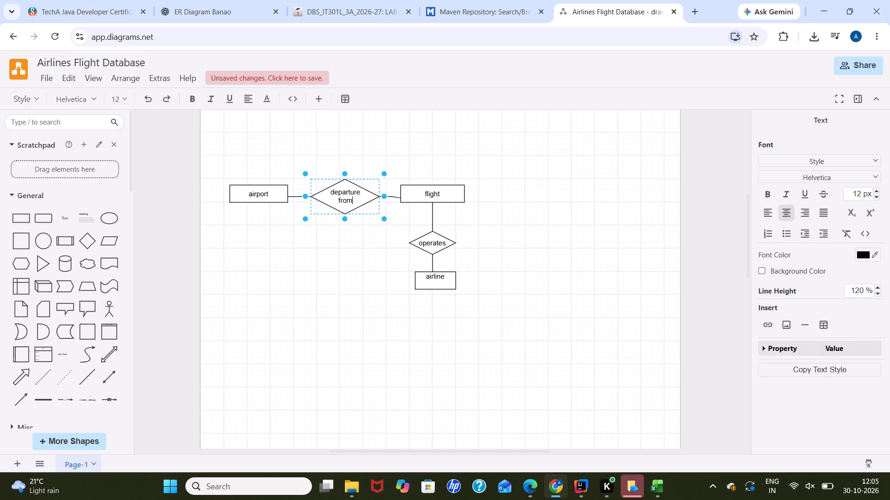
{"action": "left_click", "coordinate": [360, 257]}
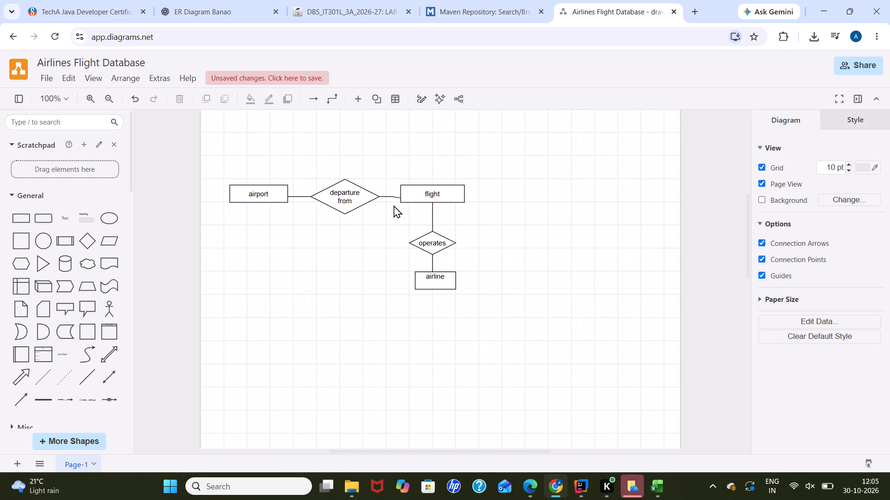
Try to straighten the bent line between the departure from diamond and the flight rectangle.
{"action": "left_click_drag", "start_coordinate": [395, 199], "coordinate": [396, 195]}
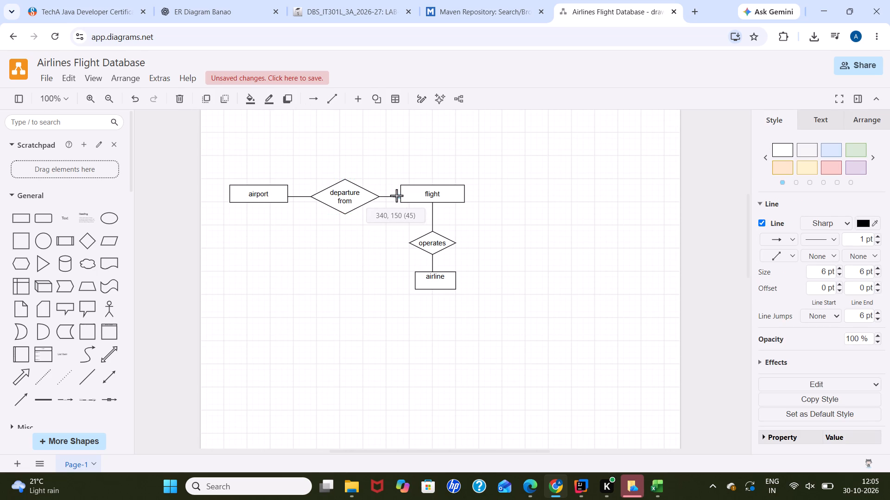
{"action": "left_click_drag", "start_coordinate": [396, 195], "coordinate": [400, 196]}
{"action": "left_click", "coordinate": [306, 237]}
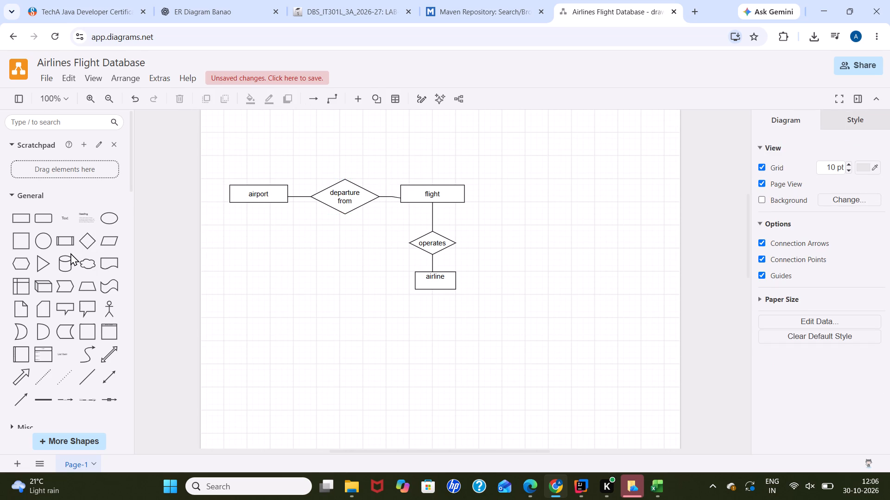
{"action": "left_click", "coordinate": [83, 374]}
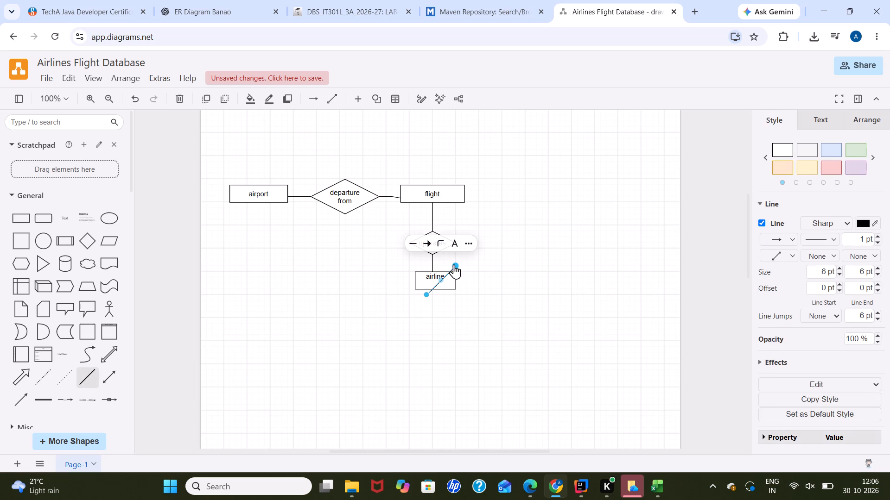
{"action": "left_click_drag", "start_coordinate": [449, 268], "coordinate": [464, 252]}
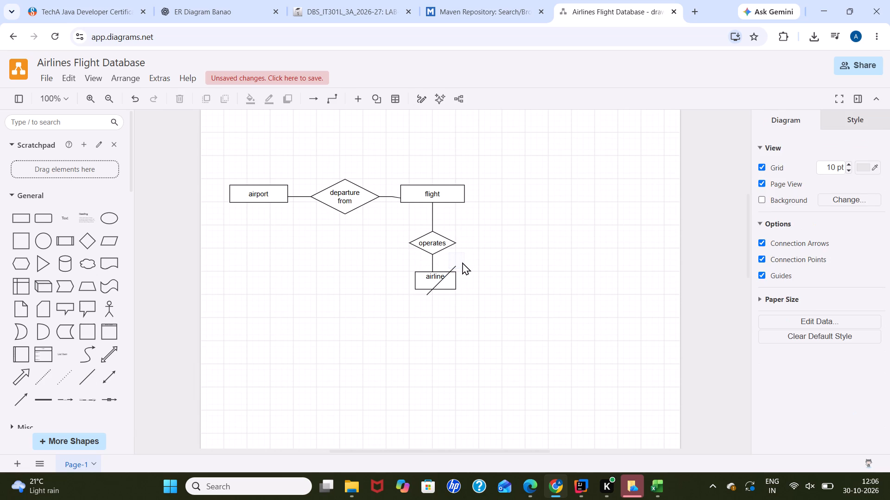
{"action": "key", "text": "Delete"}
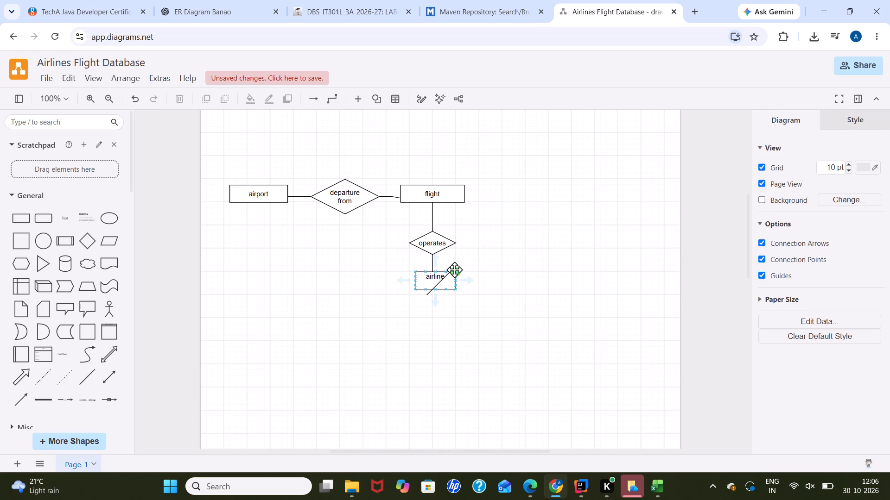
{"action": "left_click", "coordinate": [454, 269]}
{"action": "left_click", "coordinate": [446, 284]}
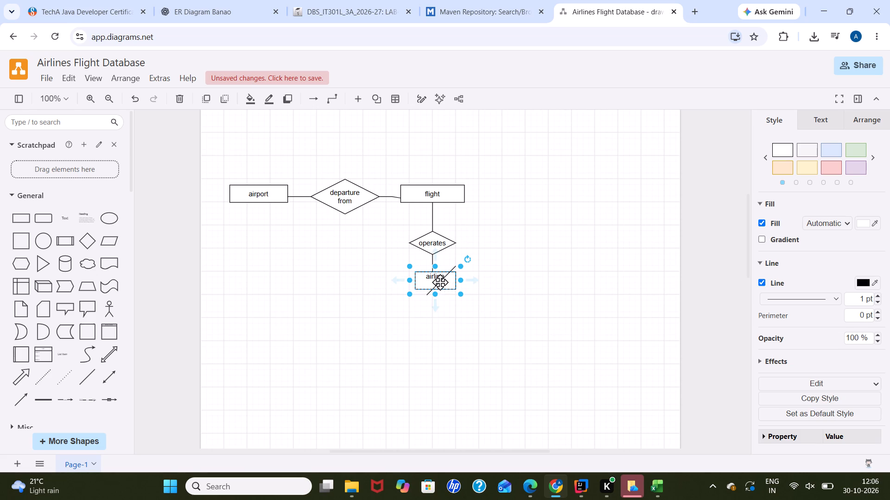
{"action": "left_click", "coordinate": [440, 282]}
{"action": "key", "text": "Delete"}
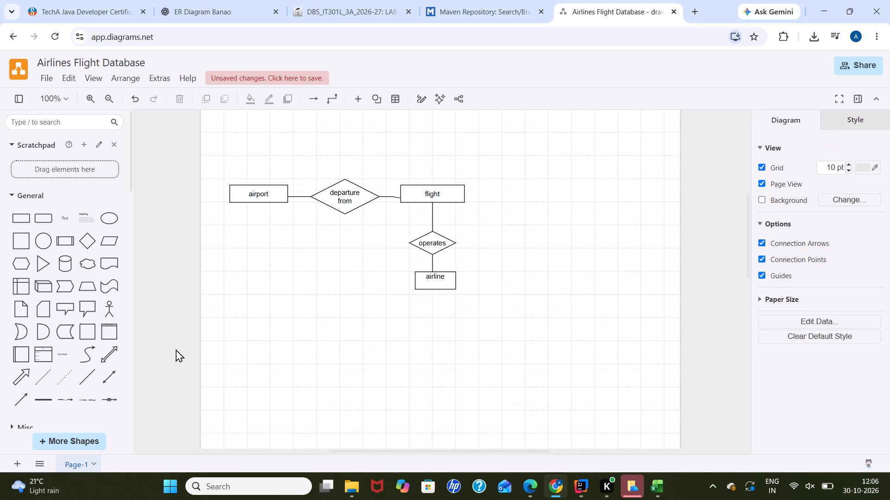
Place a plain line on the flight rectangle's right edge and make it a horizontal line about 60 long.
{"action": "left_click_drag", "start_coordinate": [93, 371], "coordinate": [426, 221]}
{"action": "left_click_drag", "start_coordinate": [426, 221], "coordinate": [464, 169]}
{"action": "left_click_drag", "start_coordinate": [464, 169], "coordinate": [465, 169]}
{"action": "left_click_drag", "start_coordinate": [492, 166], "coordinate": [495, 187]}
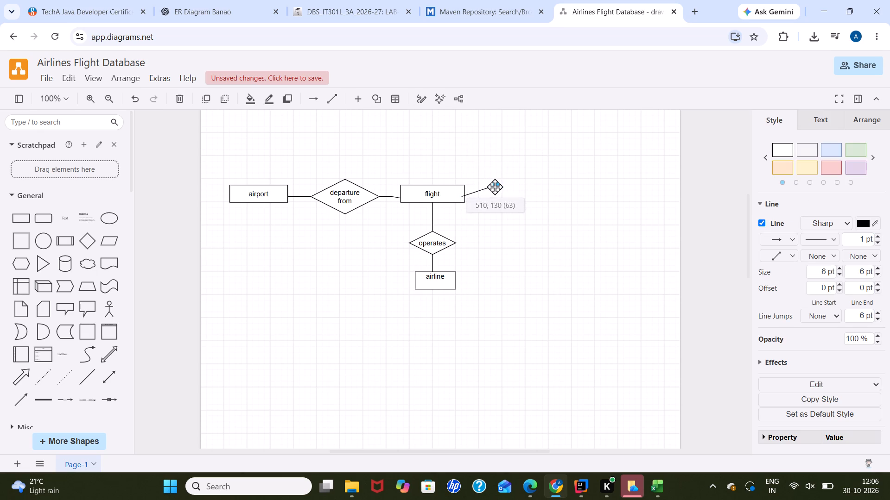
{"action": "left_click_drag", "start_coordinate": [495, 187], "coordinate": [495, 197]}
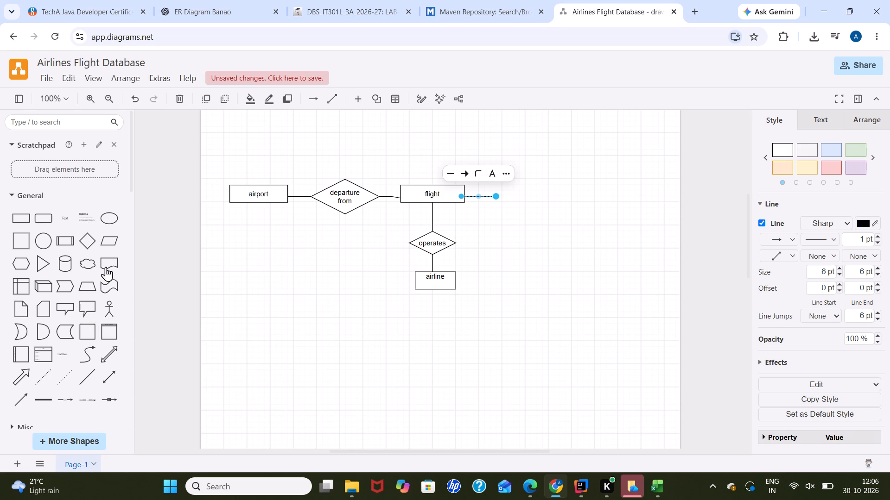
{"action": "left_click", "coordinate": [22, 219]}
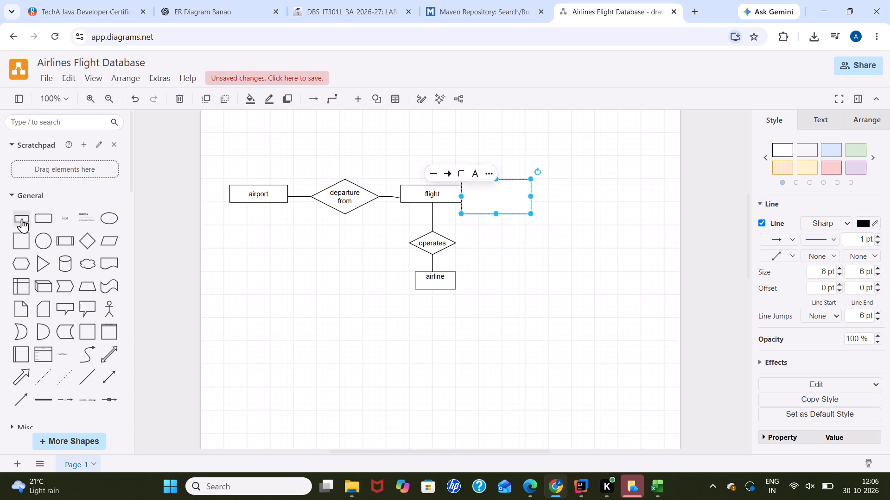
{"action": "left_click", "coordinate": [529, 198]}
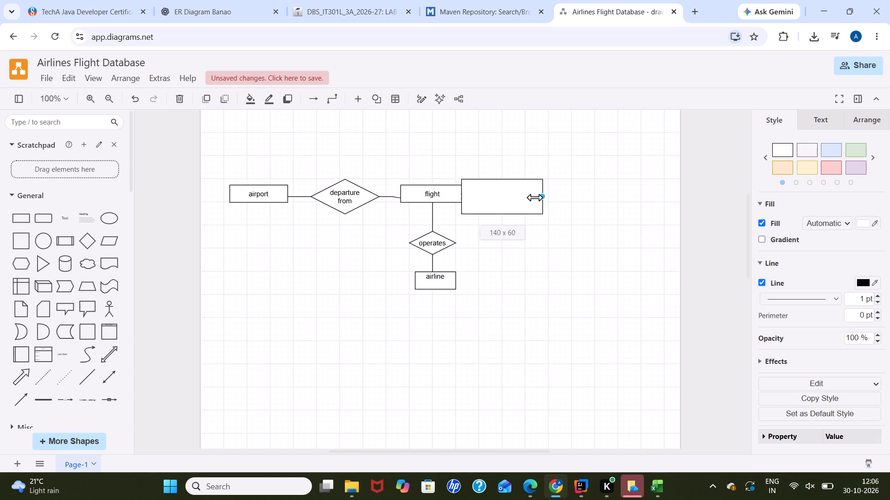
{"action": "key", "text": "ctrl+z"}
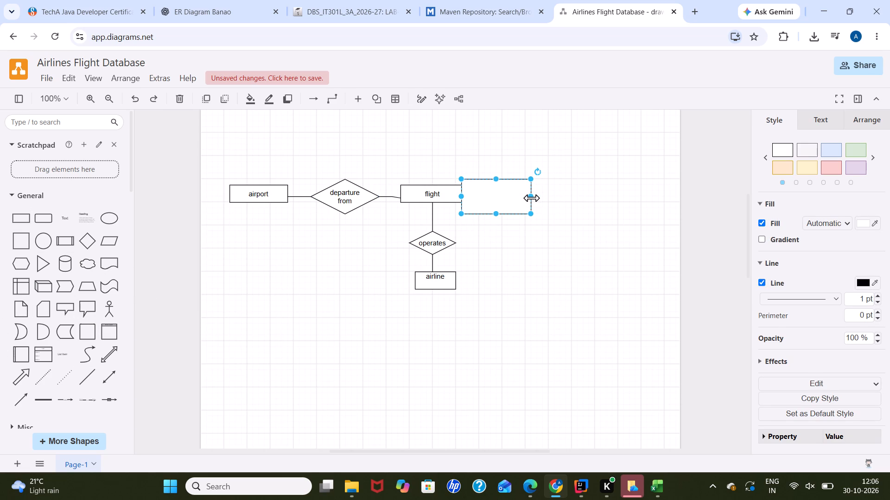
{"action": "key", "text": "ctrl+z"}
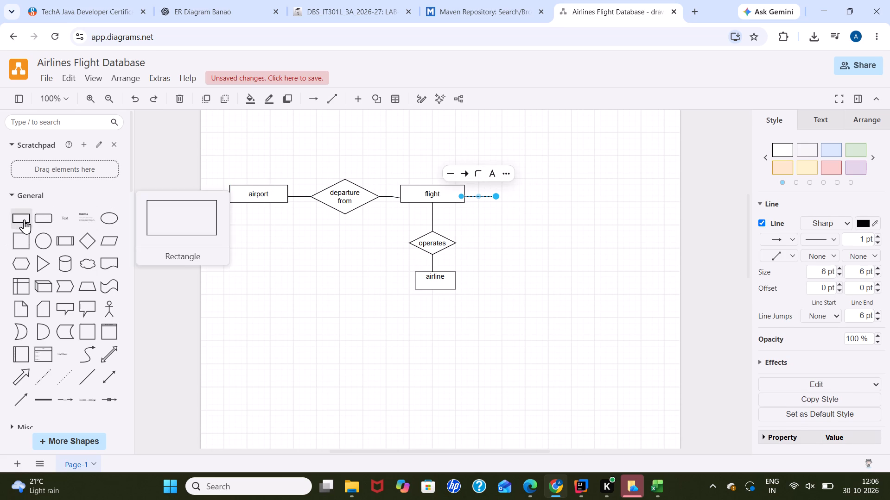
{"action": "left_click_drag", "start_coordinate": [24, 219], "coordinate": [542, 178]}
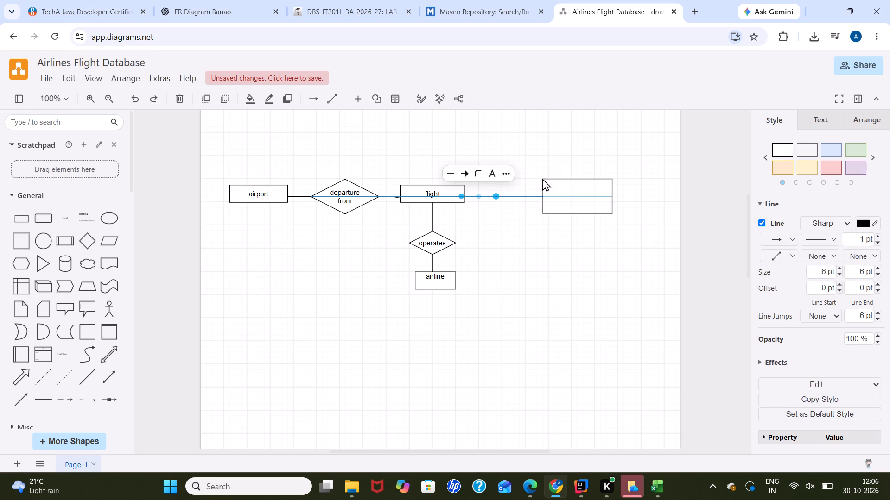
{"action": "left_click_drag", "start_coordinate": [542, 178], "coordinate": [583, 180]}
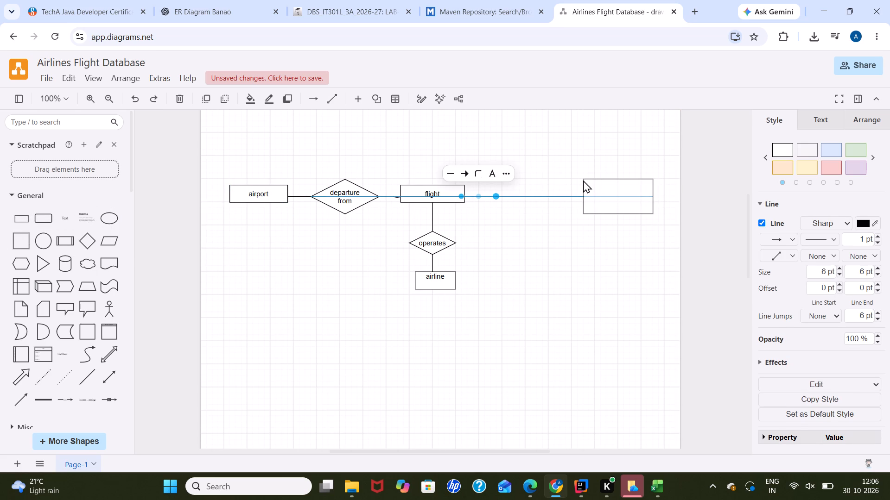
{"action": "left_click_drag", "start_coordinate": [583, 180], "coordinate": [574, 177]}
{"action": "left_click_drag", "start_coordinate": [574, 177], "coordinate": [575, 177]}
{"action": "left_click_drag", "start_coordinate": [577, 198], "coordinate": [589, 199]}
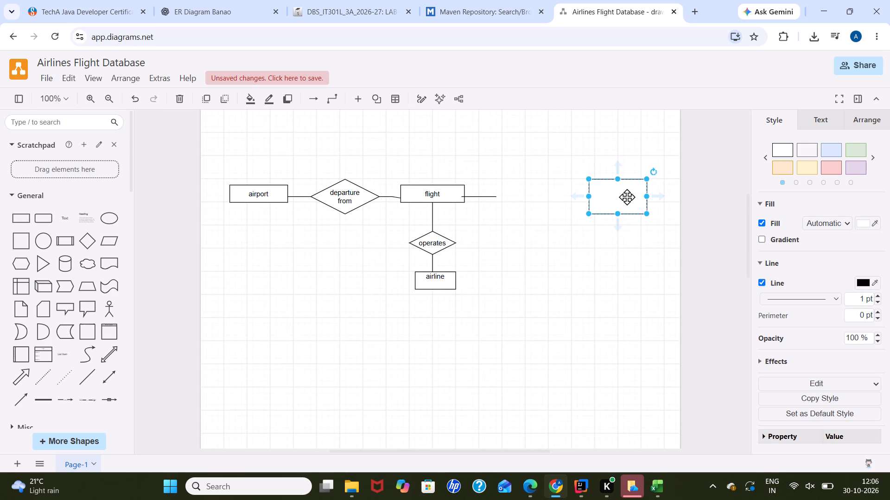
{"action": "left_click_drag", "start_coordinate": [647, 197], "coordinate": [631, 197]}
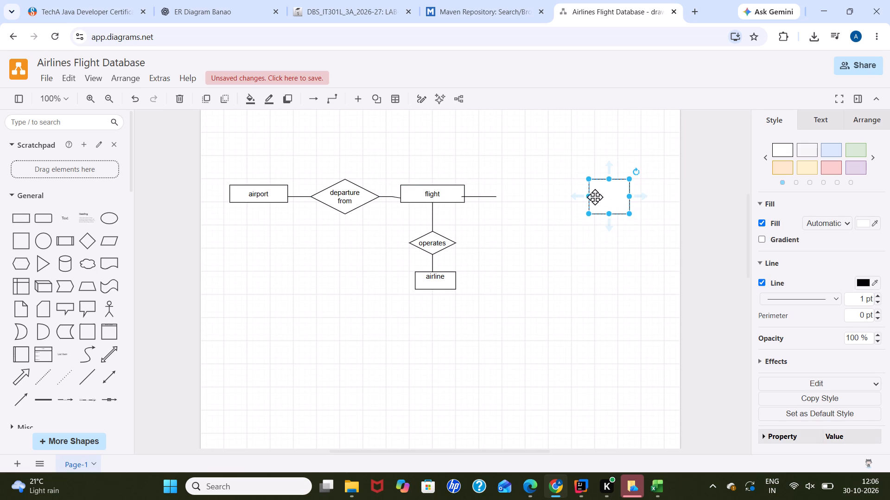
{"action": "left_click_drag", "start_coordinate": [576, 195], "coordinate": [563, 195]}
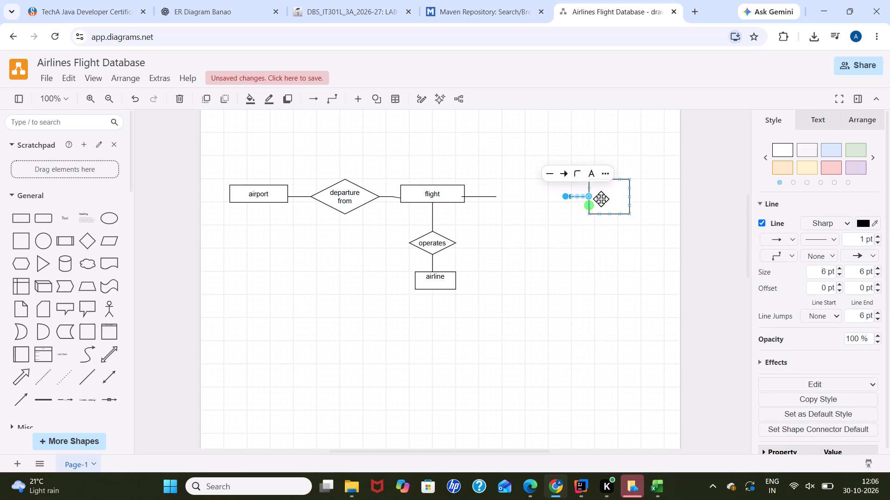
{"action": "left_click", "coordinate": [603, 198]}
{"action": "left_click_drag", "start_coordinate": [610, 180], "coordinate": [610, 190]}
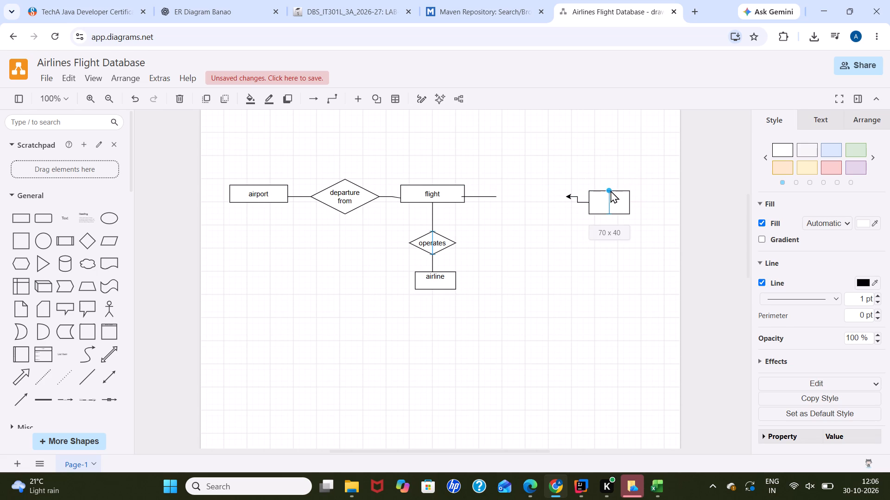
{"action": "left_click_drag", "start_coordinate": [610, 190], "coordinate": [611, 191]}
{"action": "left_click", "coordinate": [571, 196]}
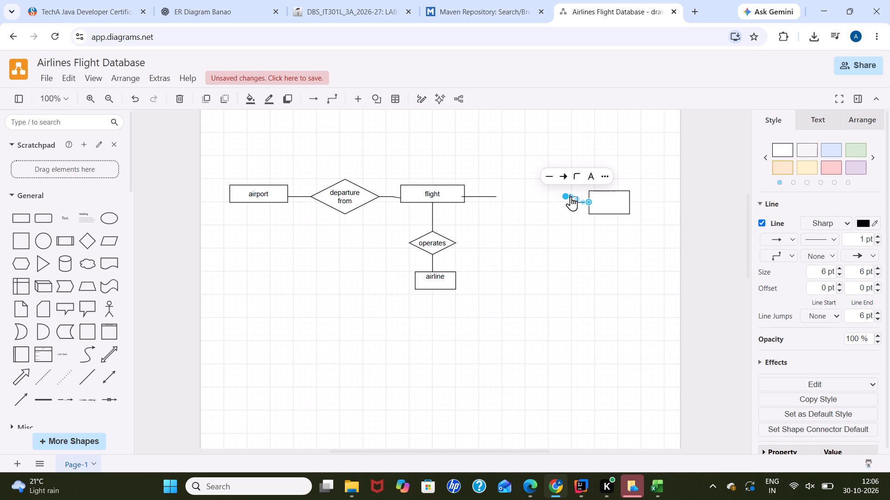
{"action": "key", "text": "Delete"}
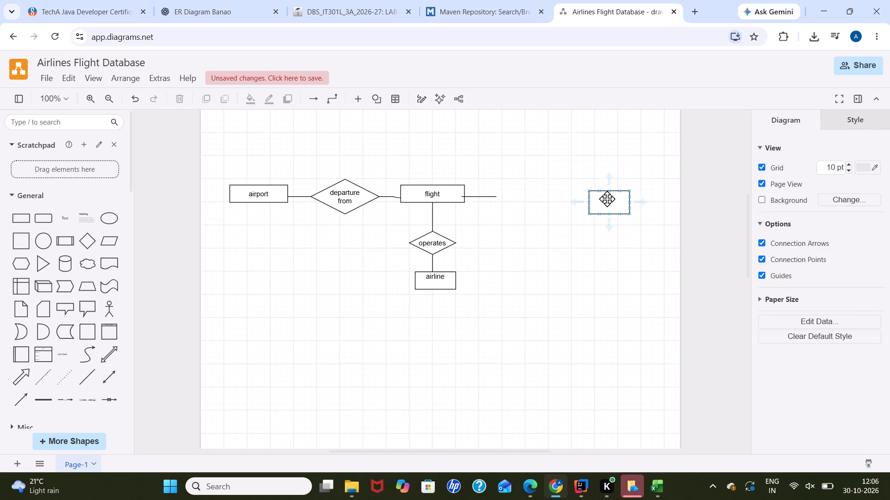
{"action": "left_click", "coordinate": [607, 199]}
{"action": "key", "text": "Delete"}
Add a blank rectangle at the far right of the diagram, flattened and aligned with the flight rectangle's height.
{"action": "left_click_drag", "start_coordinate": [17, 216], "coordinate": [561, 180]}
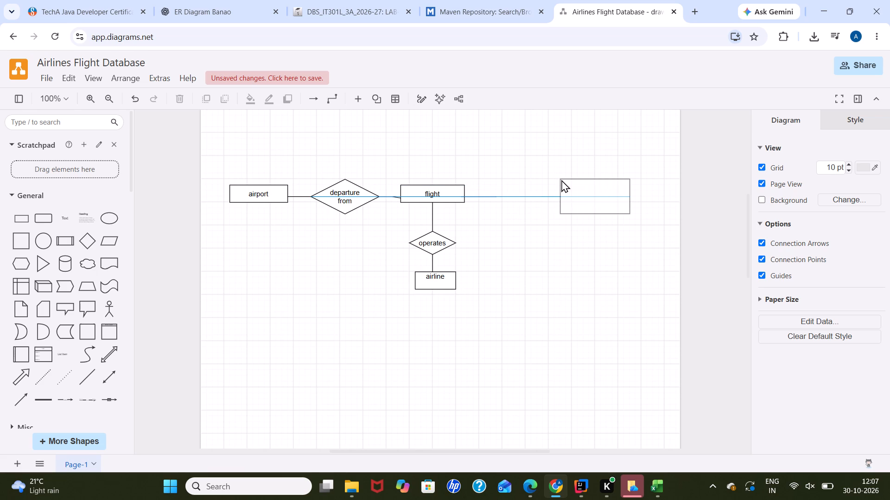
{"action": "left_click_drag", "start_coordinate": [561, 180], "coordinate": [572, 180]}
{"action": "left_click_drag", "start_coordinate": [572, 180], "coordinate": [577, 181]}
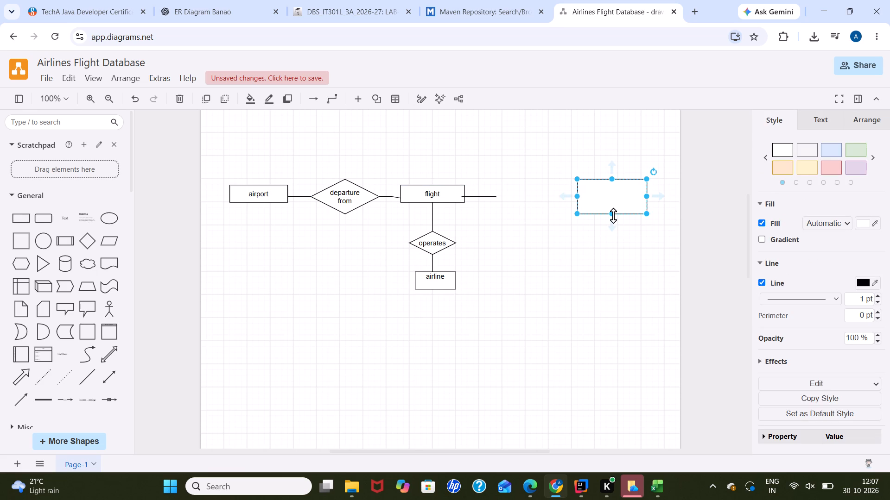
{"action": "left_click_drag", "start_coordinate": [613, 215], "coordinate": [611, 201]}
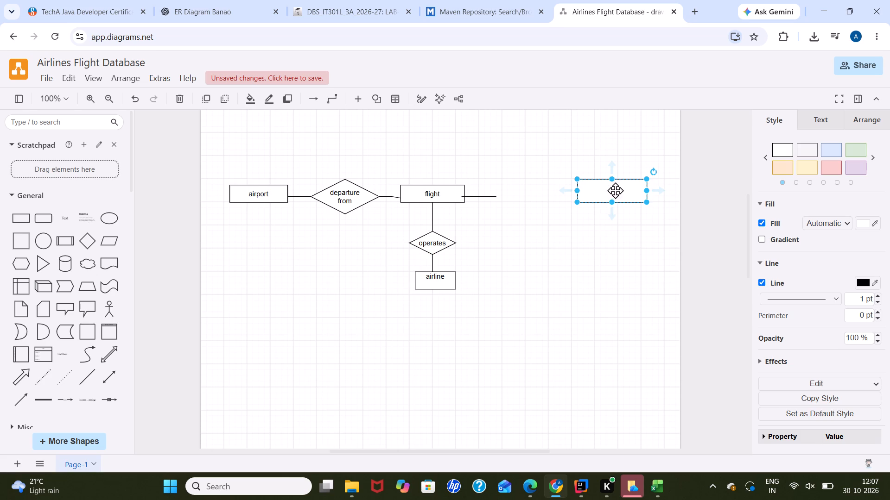
{"action": "left_click_drag", "start_coordinate": [615, 178], "coordinate": [615, 182]}
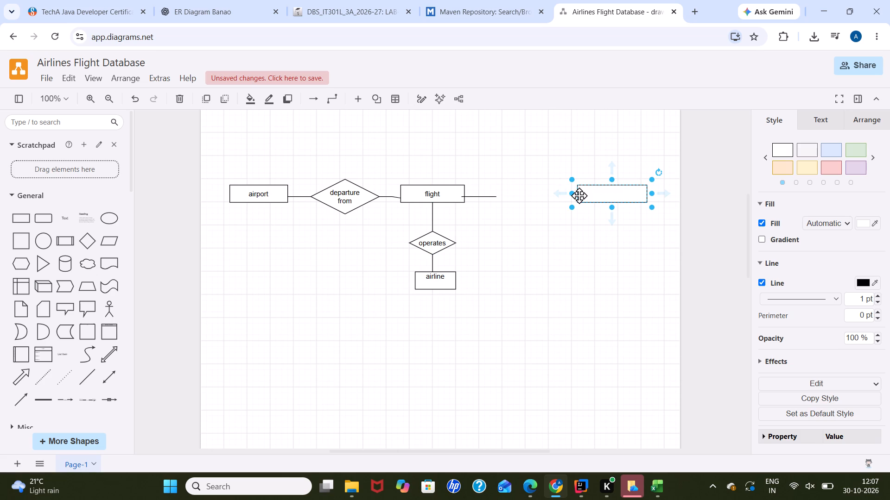
{"action": "left_click_drag", "start_coordinate": [577, 194], "coordinate": [585, 194]}
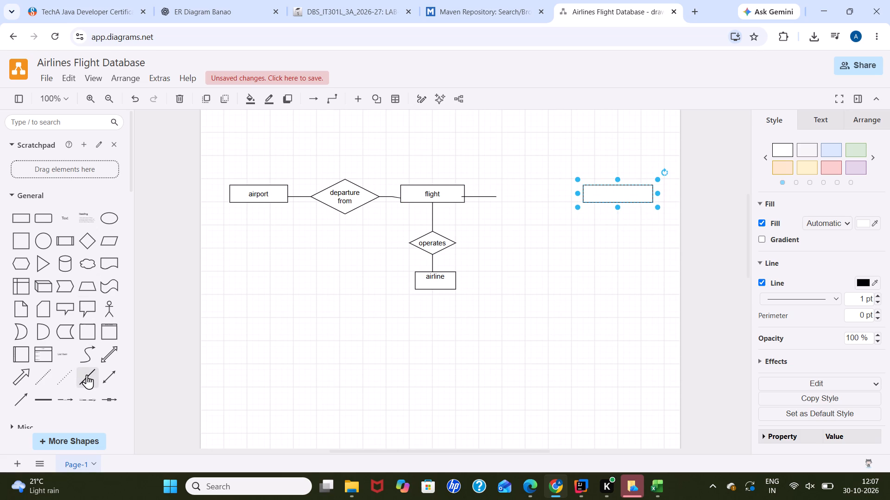
Attach a plain line to the new blank rectangle's left edge and make it horizontal, about 60 long.
{"action": "left_click_drag", "start_coordinate": [87, 375], "coordinate": [580, 196]}
{"action": "left_click_drag", "start_coordinate": [580, 196], "coordinate": [555, 197]}
{"action": "left_click_drag", "start_coordinate": [553, 223], "coordinate": [549, 200]}
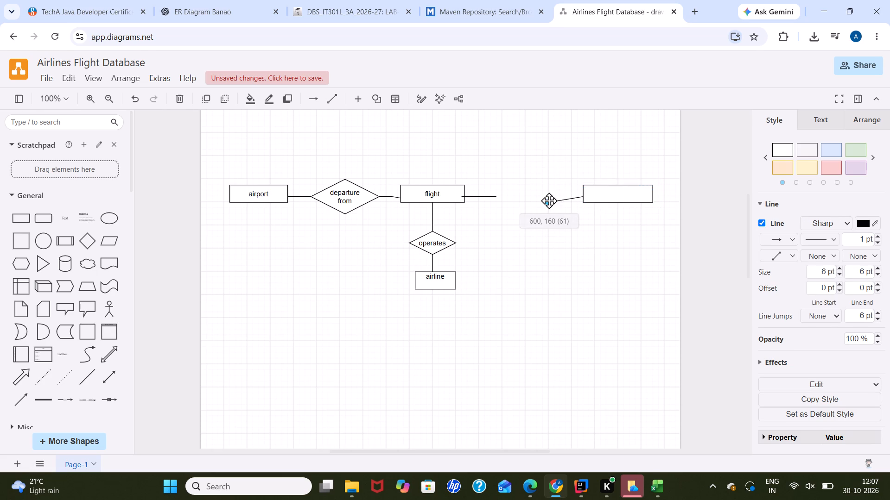
{"action": "left_click_drag", "start_coordinate": [549, 200], "coordinate": [549, 194]}
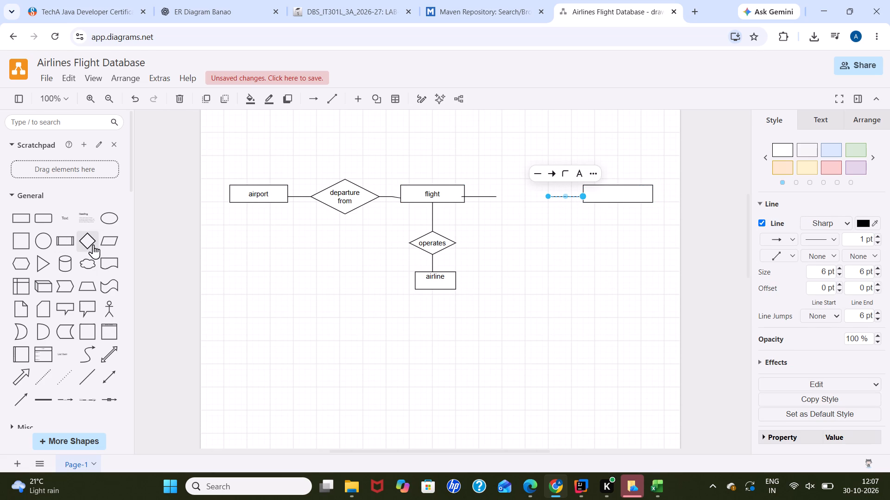
Place a diamond between the flight rectangle's line and the blank rectangle's line, widened, flattened and centred on both lines.
{"action": "left_click_drag", "start_coordinate": [89, 244], "coordinate": [424, 204]}
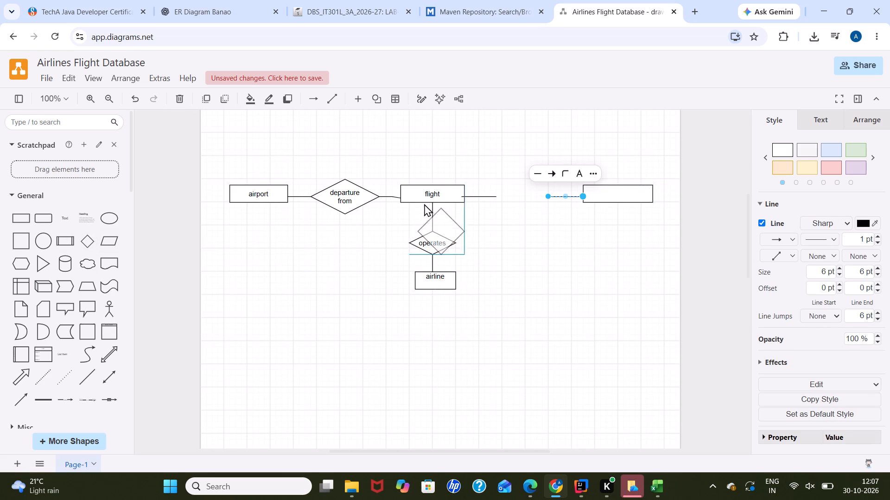
{"action": "left_click_drag", "start_coordinate": [424, 204], "coordinate": [504, 179]}
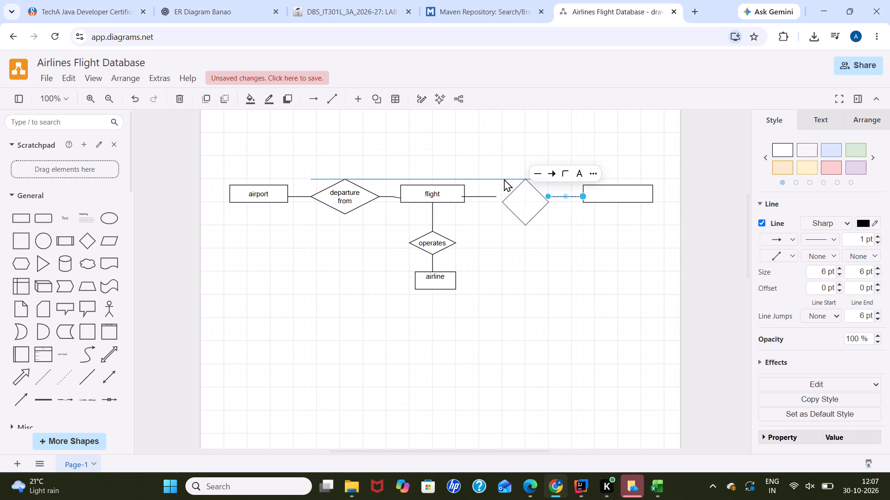
{"action": "left_click_drag", "start_coordinate": [504, 179], "coordinate": [497, 175]}
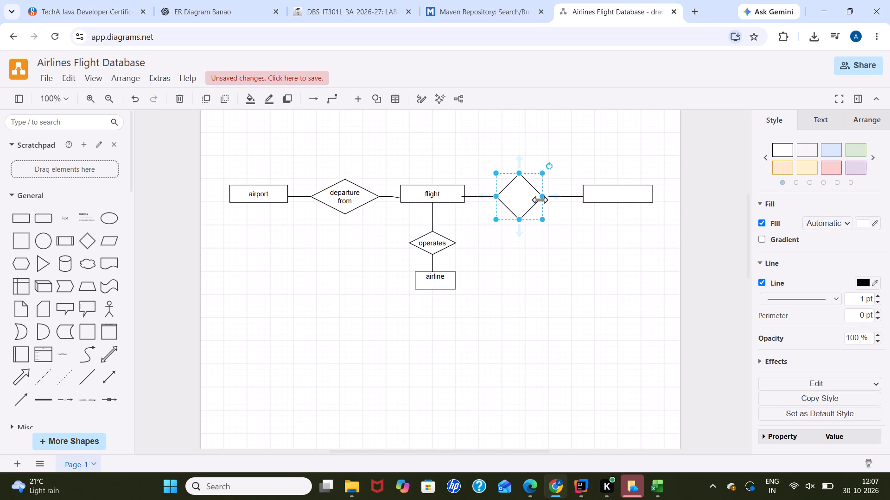
{"action": "left_click_drag", "start_coordinate": [542, 200], "coordinate": [554, 200]}
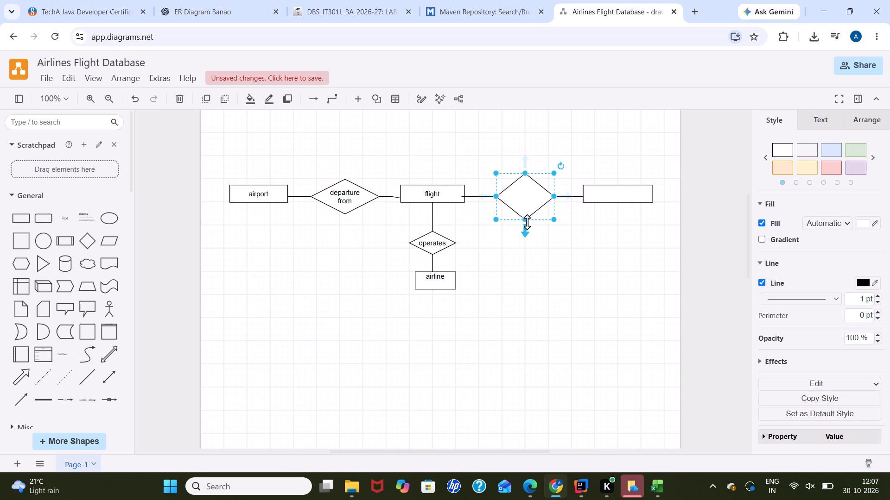
{"action": "left_click_drag", "start_coordinate": [525, 221], "coordinate": [527, 211]}
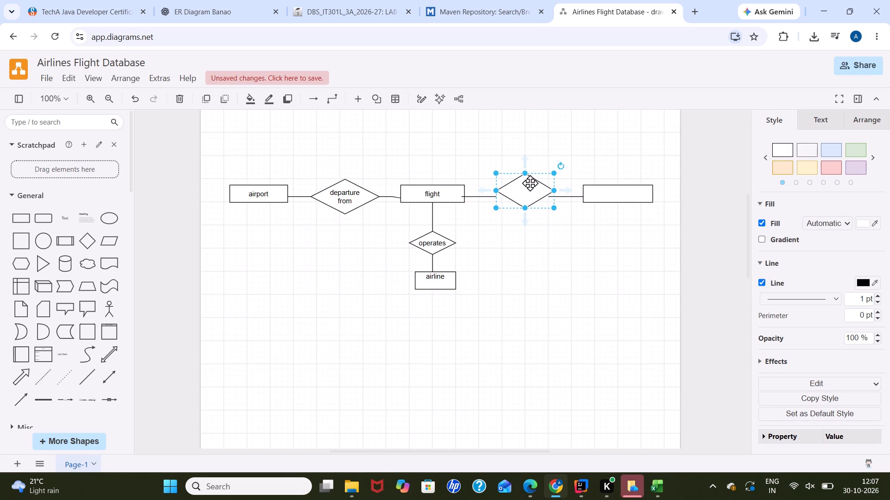
{"action": "left_click", "coordinate": [525, 175]}
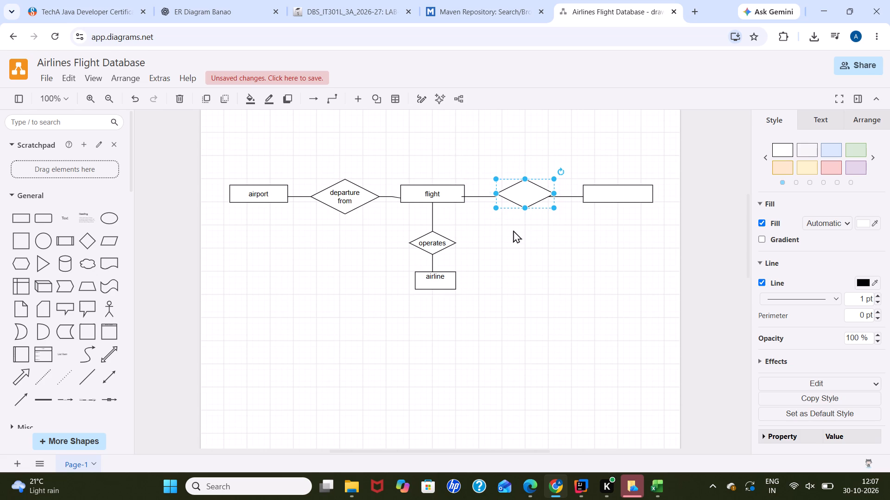
{"action": "left_click", "coordinate": [523, 225]}
{"action": "left_click", "coordinate": [525, 190]}
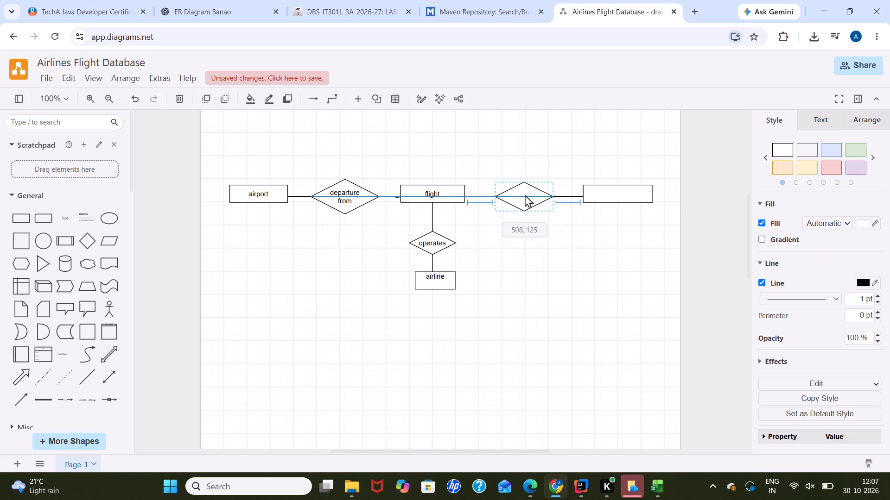
{"action": "left_click", "coordinate": [525, 152]}
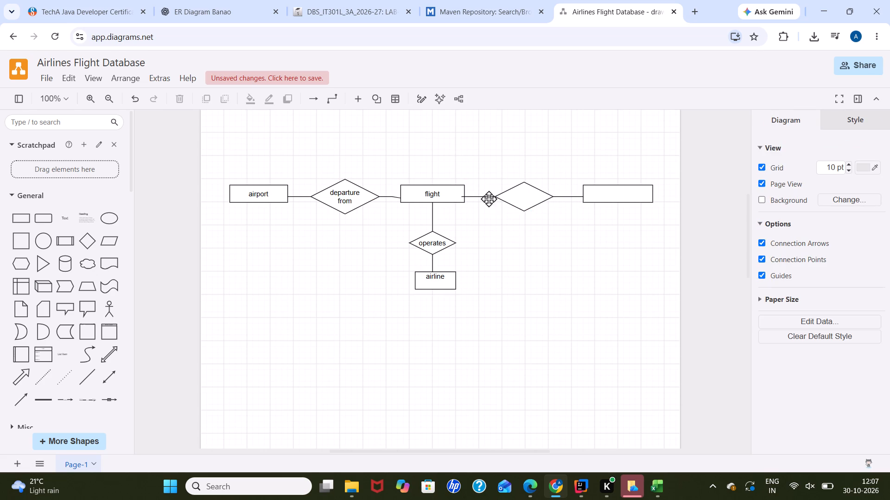
Label the blank rectangle at the far right of the diagram airport.
{"action": "left_click", "coordinate": [605, 195]}
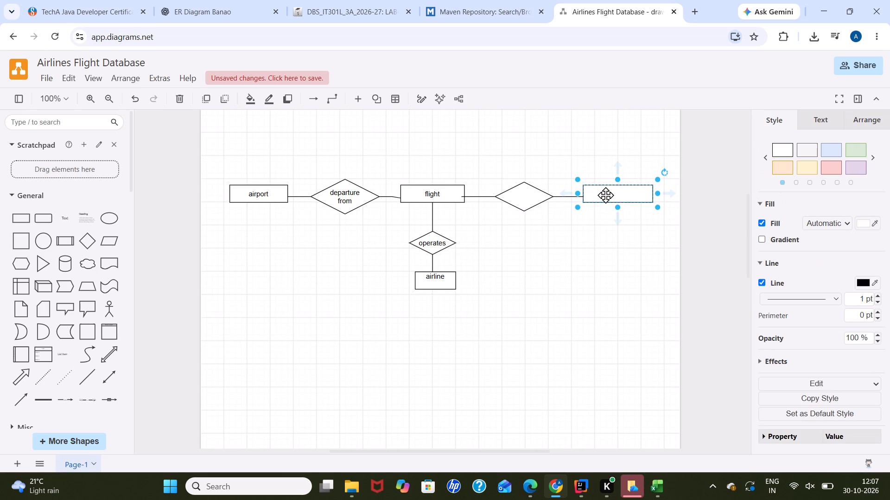
{"action": "type", "text": "airportr"}
{"action": "key", "text": "BackSpace"}
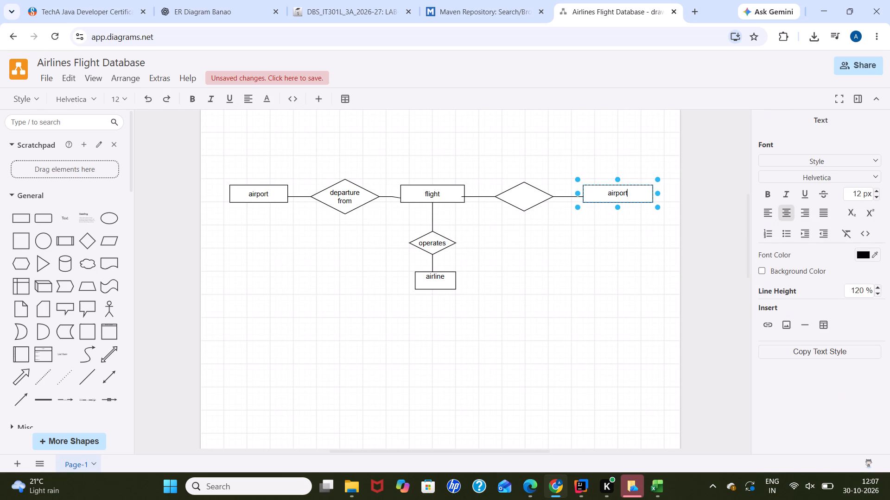
Label the diamond between flight and the second airport arrives at.
{"action": "left_click", "coordinate": [521, 191]}
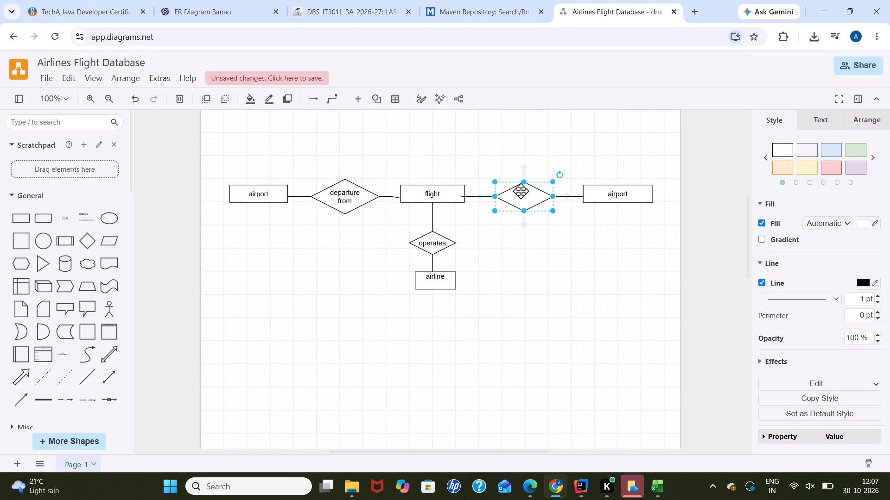
{"action": "type", "text": "arrives at"}
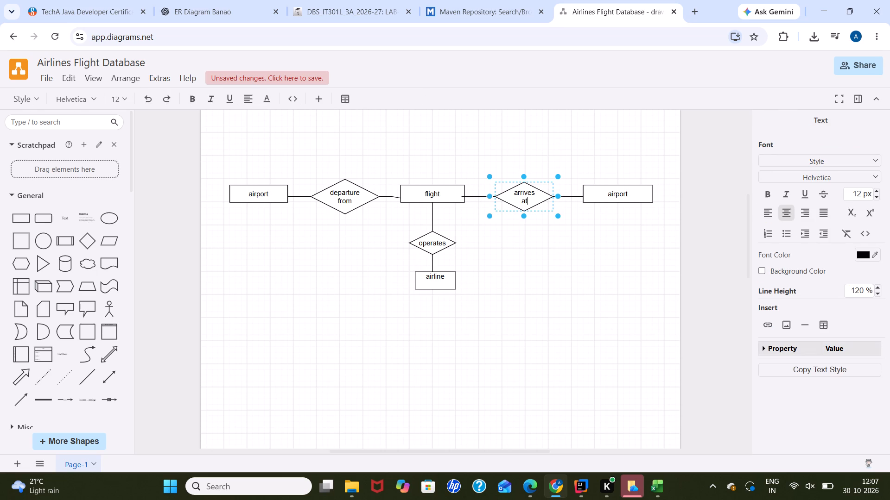
{"action": "left_click", "coordinate": [498, 280]}
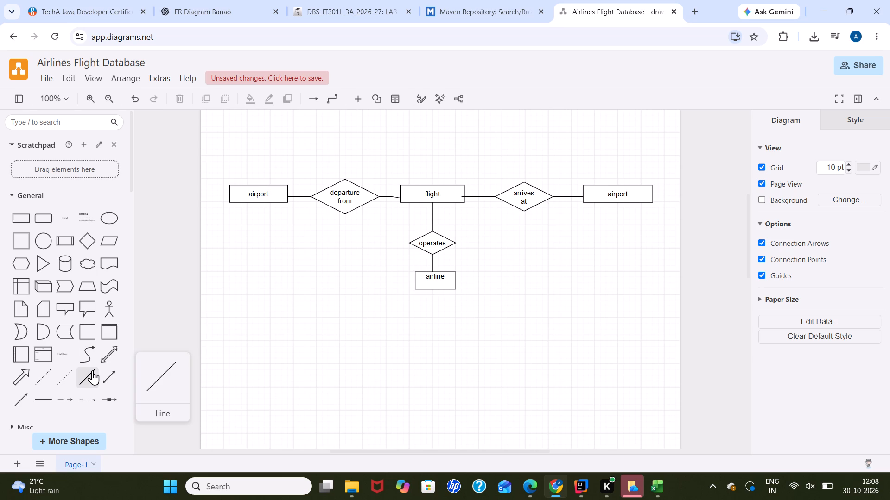
{"action": "left_click", "coordinate": [200, 0]}
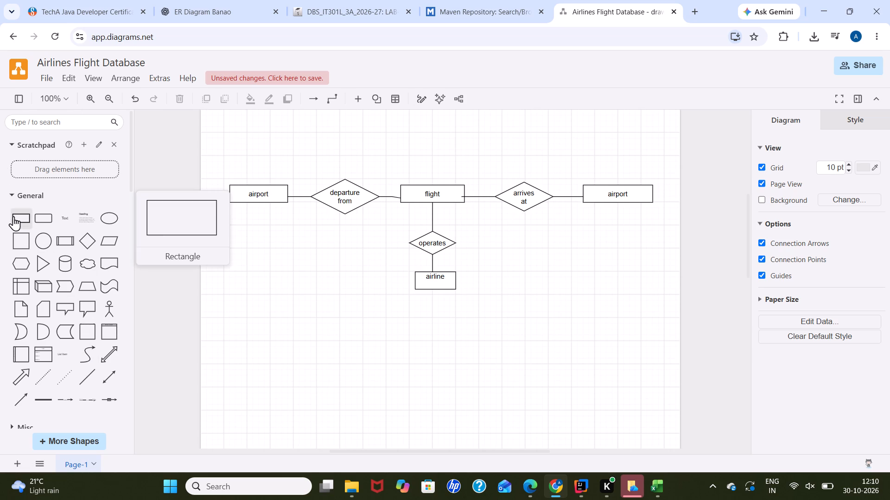
{"action": "left_click_drag", "start_coordinate": [13, 216], "coordinate": [463, 257]}
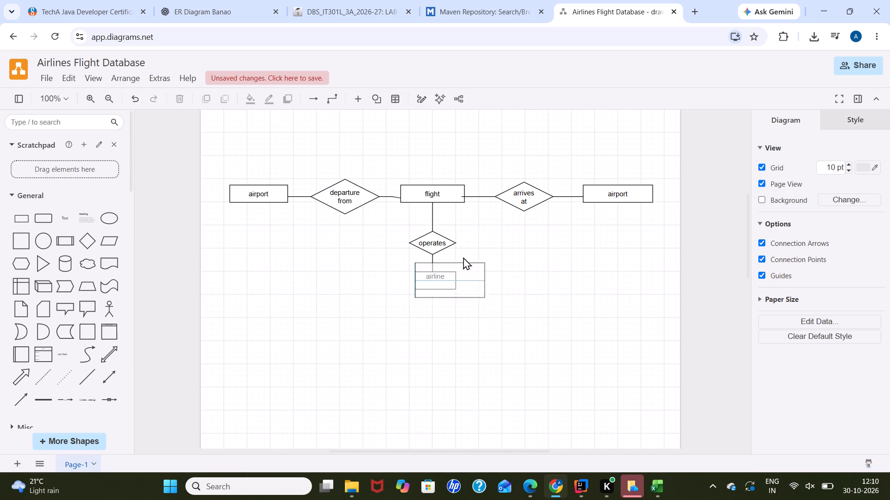
{"action": "left_click_drag", "start_coordinate": [463, 257], "coordinate": [533, 267]}
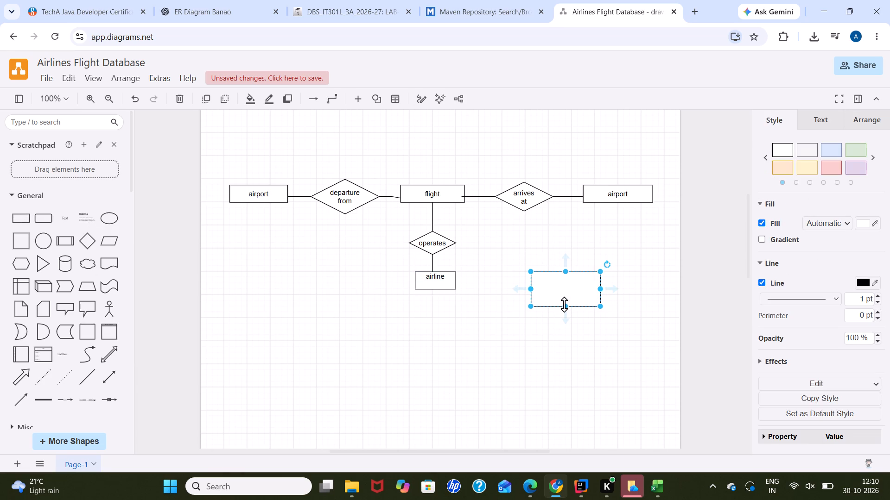
{"action": "left_click_drag", "start_coordinate": [564, 304], "coordinate": [564, 286]}
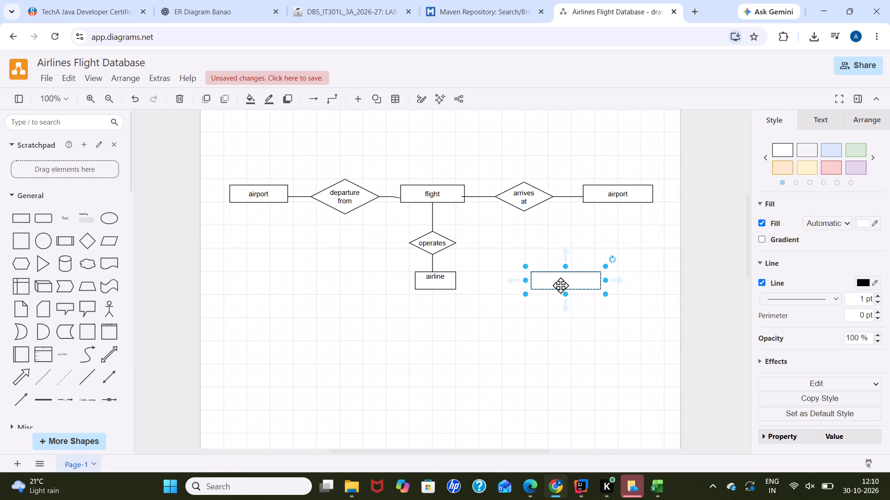
{"action": "left_click_drag", "start_coordinate": [529, 279], "coordinate": [536, 282]}
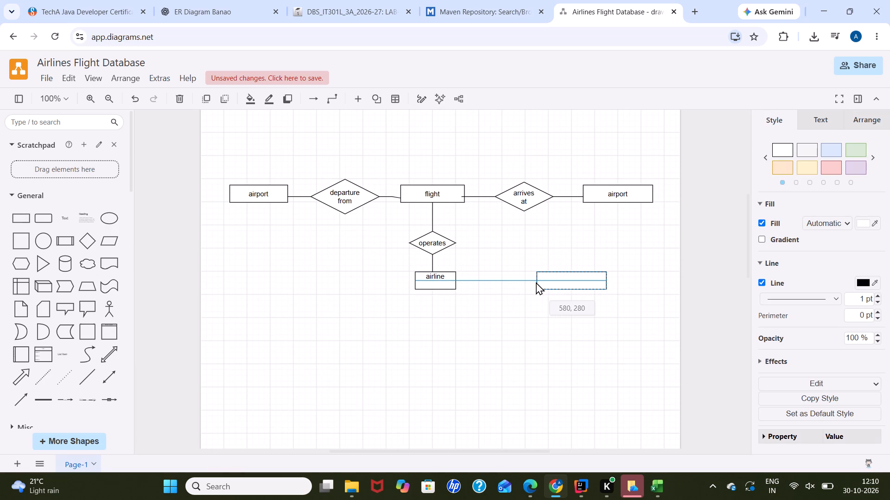
{"action": "left_click_drag", "start_coordinate": [536, 282], "coordinate": [537, 282]}
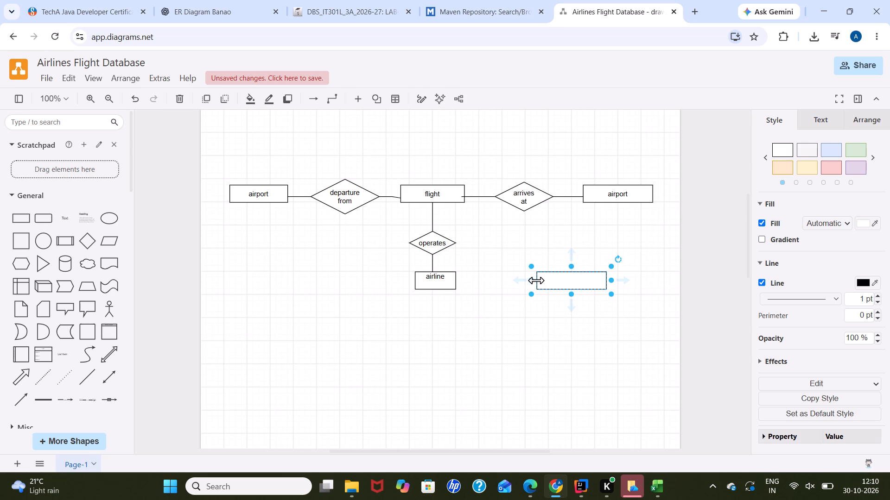
{"action": "left_click", "coordinate": [536, 281]}
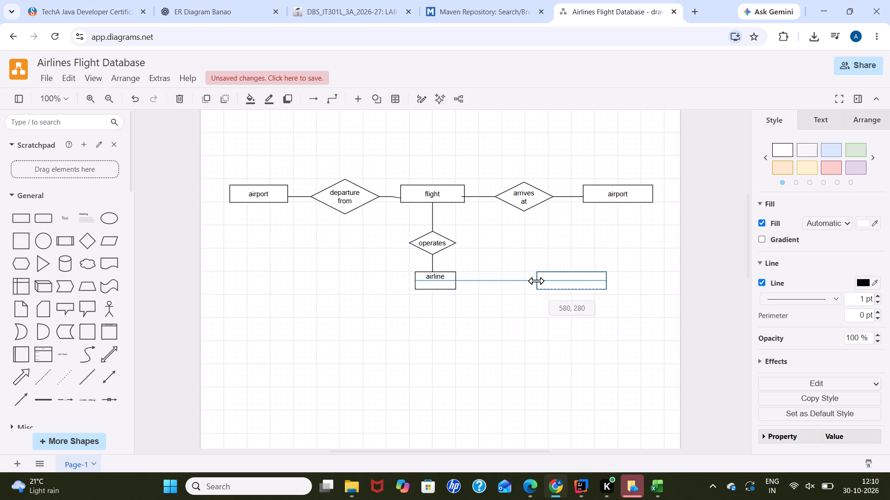
{"action": "left_click_drag", "start_coordinate": [610, 282], "coordinate": [590, 282]}
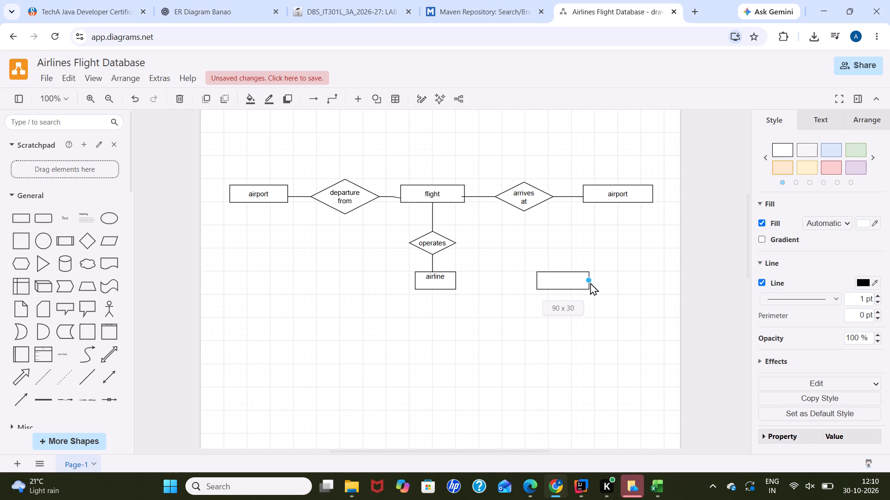
{"action": "left_click_drag", "start_coordinate": [590, 282], "coordinate": [583, 284]}
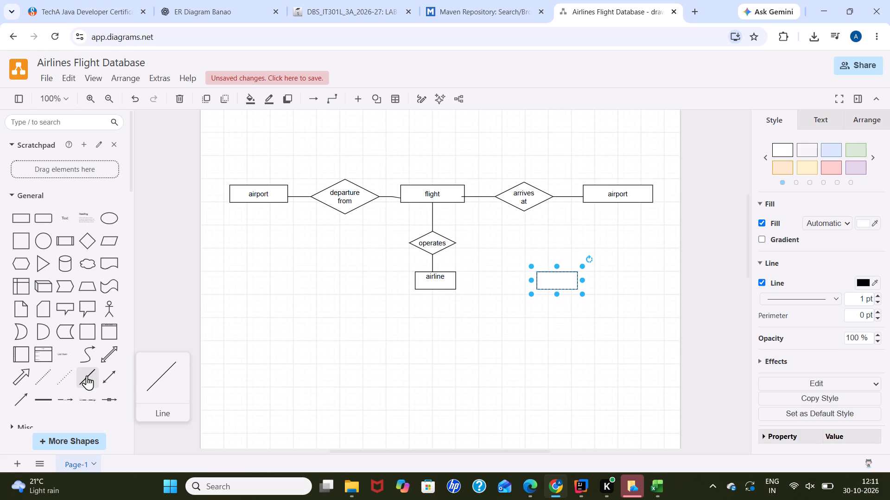
Add a short straight horizontal line running from the airline rectangle's right edge towards the blank rectangle.
{"action": "left_click_drag", "start_coordinate": [87, 375], "coordinate": [413, 316]}
{"action": "left_click_drag", "start_coordinate": [413, 316], "coordinate": [456, 259]}
{"action": "left_click_drag", "start_coordinate": [487, 255], "coordinate": [480, 276]}
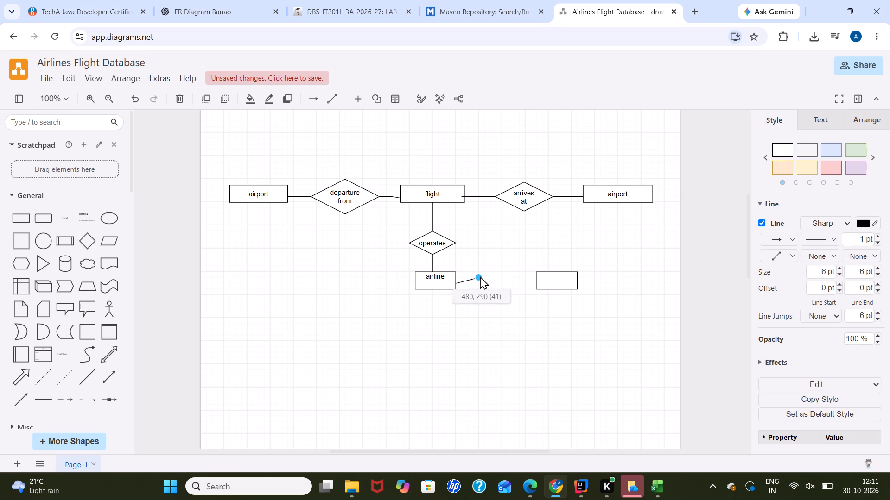
{"action": "left_click_drag", "start_coordinate": [480, 276], "coordinate": [475, 285]}
Add a short horizontal line from the blank rectangle's left edge towards airline, ending at 550, 300.
{"action": "left_click_drag", "start_coordinate": [81, 372], "coordinate": [84, 371]}
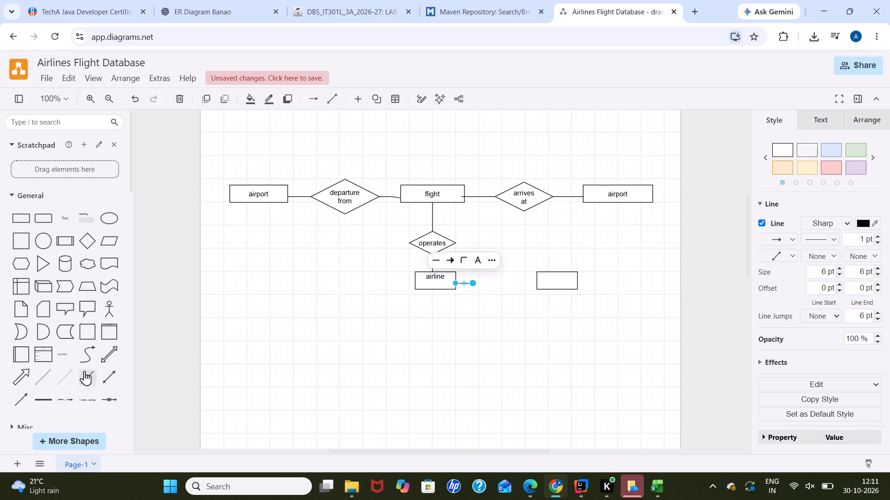
{"action": "left_click_drag", "start_coordinate": [84, 371], "coordinate": [536, 281]}
{"action": "left_click_drag", "start_coordinate": [536, 281], "coordinate": [509, 281]}
{"action": "left_click_drag", "start_coordinate": [509, 281], "coordinate": [509, 284]}
{"action": "left_click_drag", "start_coordinate": [509, 284], "coordinate": [509, 283]}
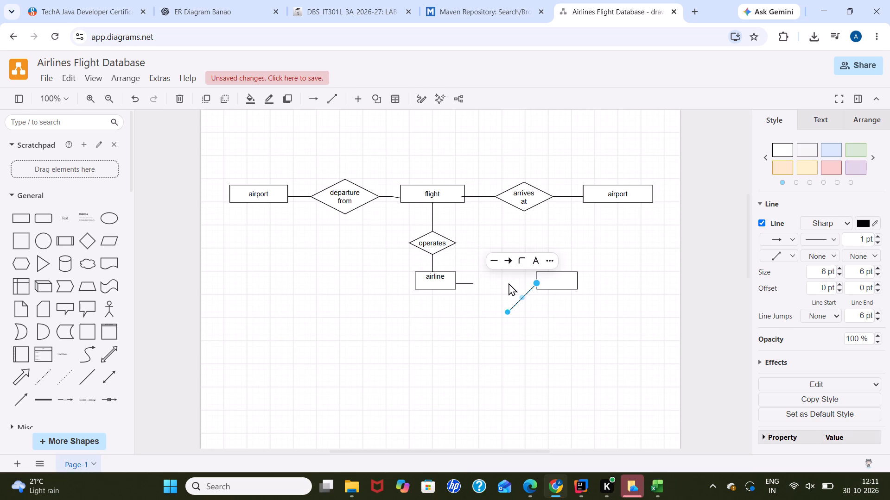
{"action": "left_click_drag", "start_coordinate": [508, 311], "coordinate": [511, 282]}
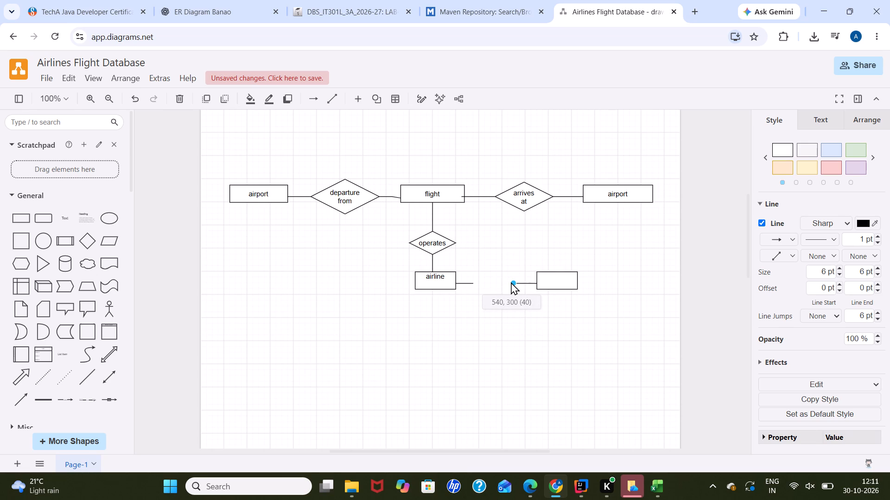
{"action": "left_click_drag", "start_coordinate": [511, 282], "coordinate": [520, 283]}
{"action": "left_click_drag", "start_coordinate": [520, 283], "coordinate": [522, 283]}
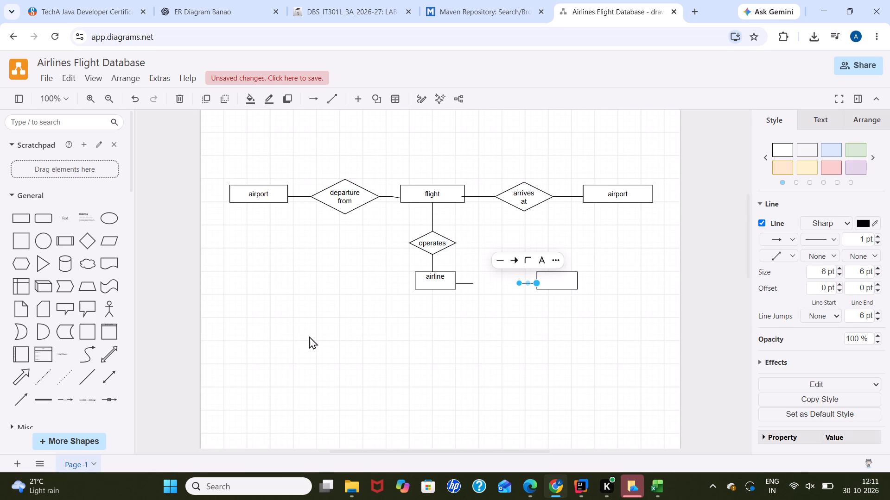
{"action": "left_click", "coordinate": [310, 336]}
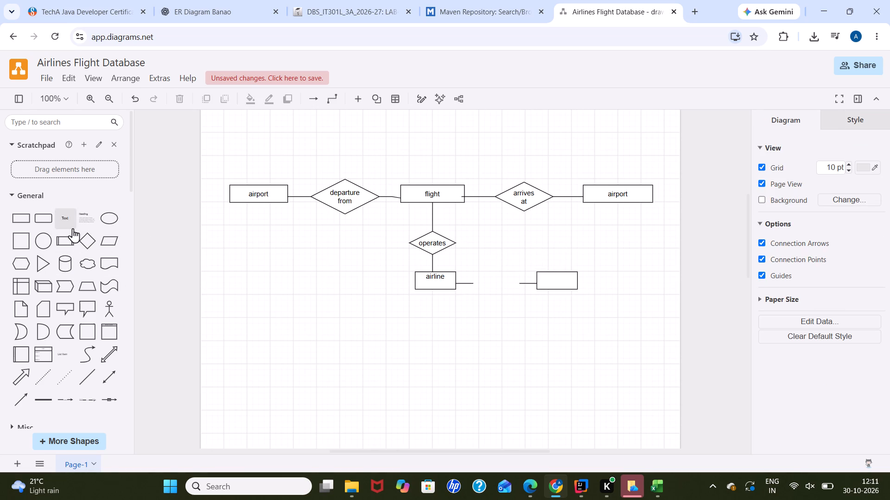
Place a diamond in the gap between the two short lines beside airline and shrink it to 80 x 60.
{"action": "left_click_drag", "start_coordinate": [86, 240], "coordinate": [470, 262]}
{"action": "left_click_drag", "start_coordinate": [470, 262], "coordinate": [472, 259]}
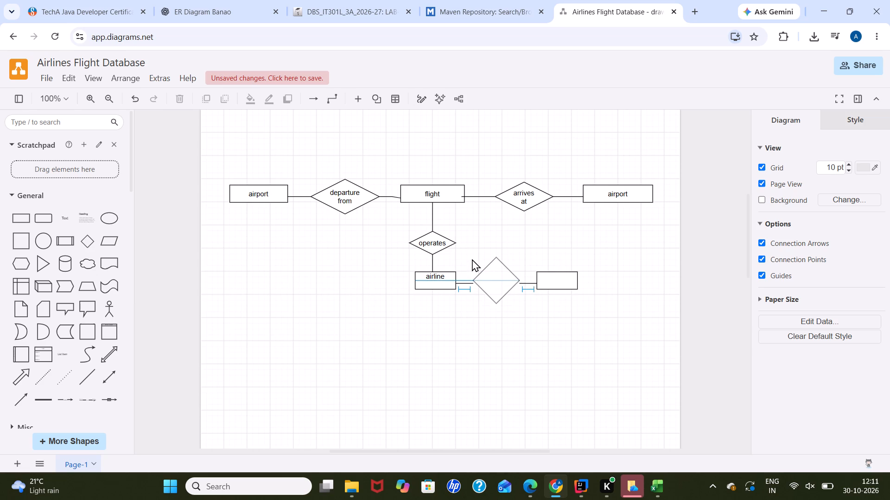
{"action": "left_click_drag", "start_coordinate": [472, 259], "coordinate": [472, 260]}
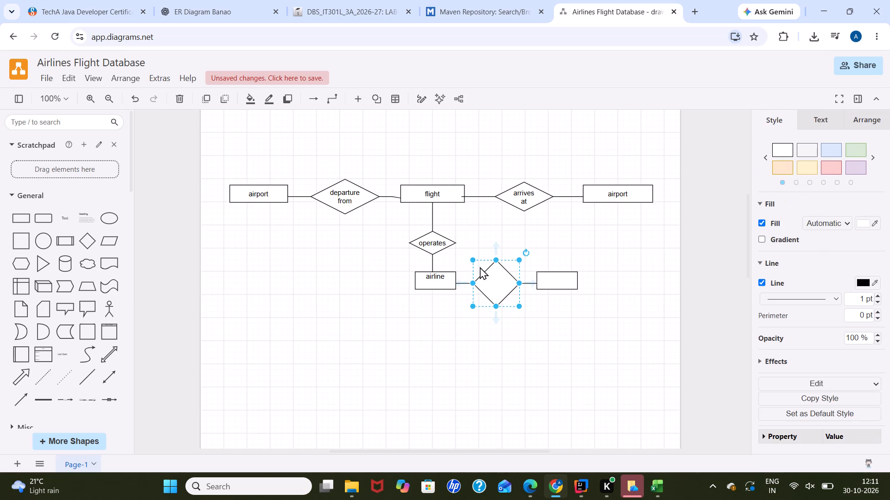
{"action": "left_click_drag", "start_coordinate": [498, 305], "coordinate": [502, 300]}
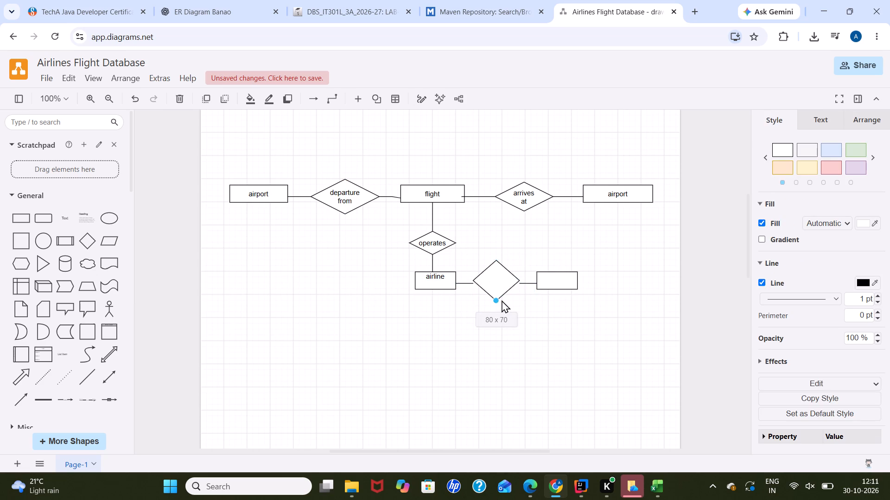
{"action": "left_click_drag", "start_coordinate": [502, 300], "coordinate": [502, 300]}
{"action": "left_click_drag", "start_coordinate": [497, 264], "coordinate": [498, 271]}
{"action": "left_click_drag", "start_coordinate": [498, 271], "coordinate": [499, 270]}
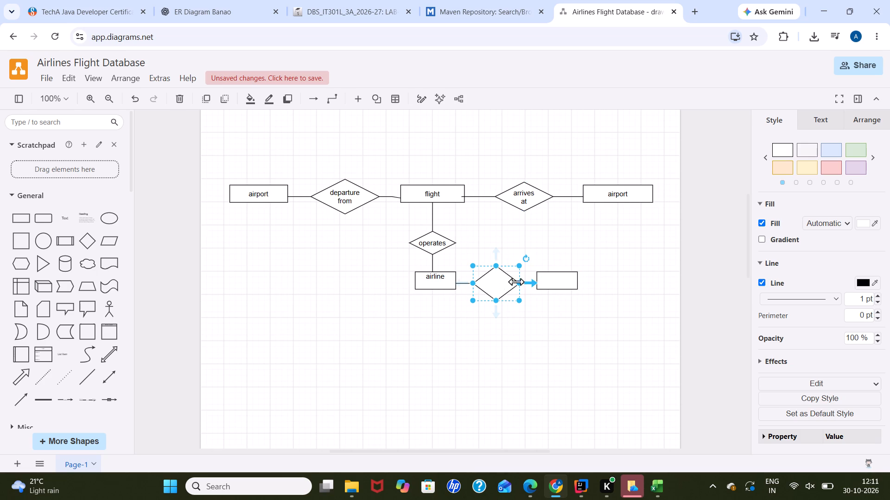
Label the new diamond "owns" and the blank rectangle beside it "aircraft".
{"action": "left_click", "coordinate": [496, 281]}
{"action": "left_click", "coordinate": [502, 285]}
{"action": "type", "text": "owns"}
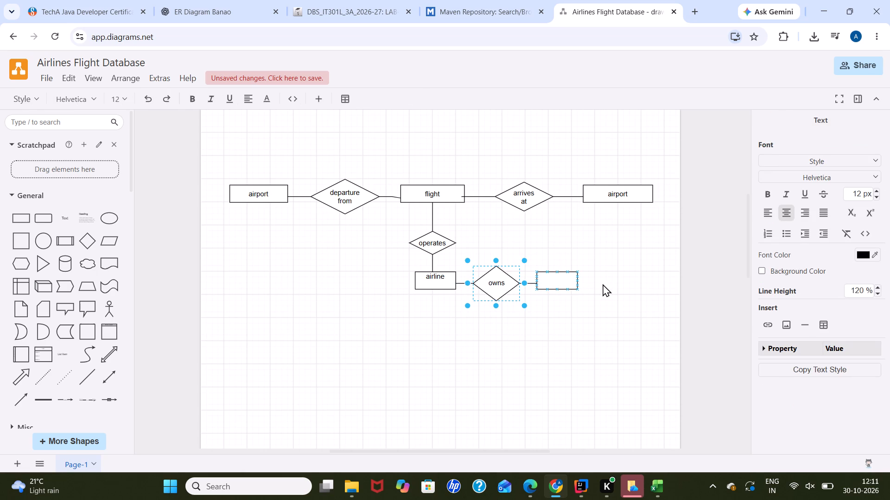
{"action": "left_click", "coordinate": [556, 276]}
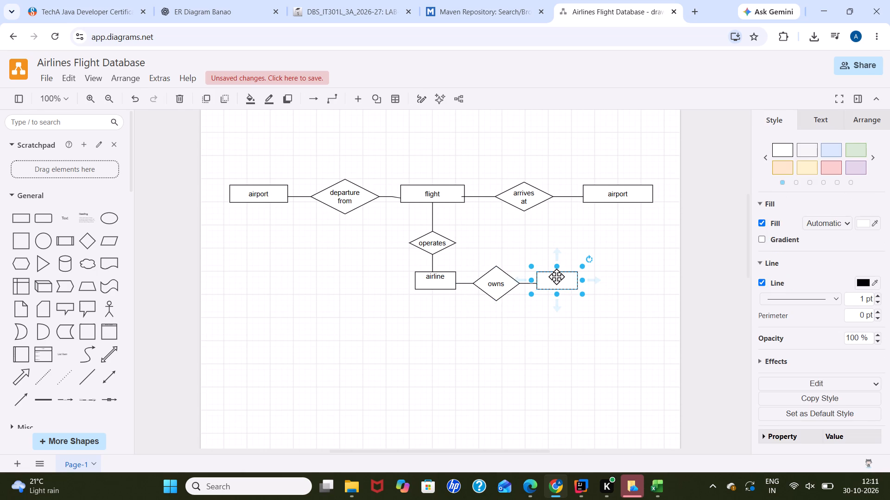
{"action": "type", "text": "aircraft"}
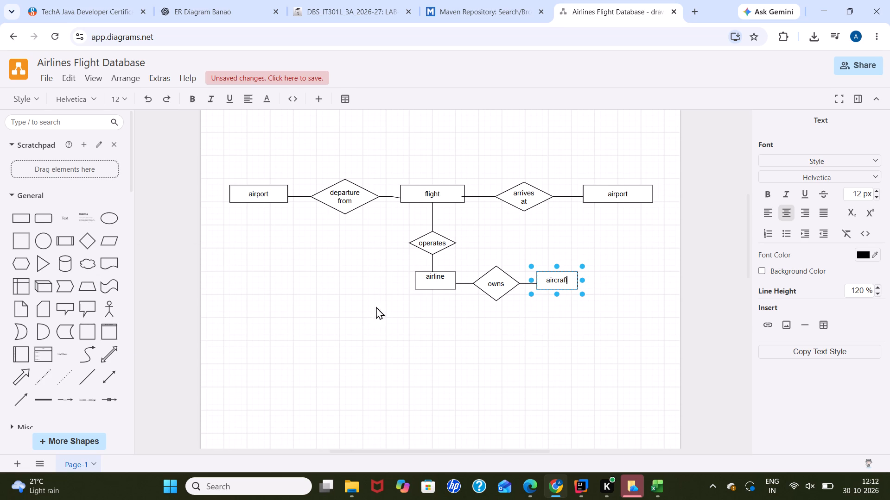
{"action": "left_click", "coordinate": [301, 186]}
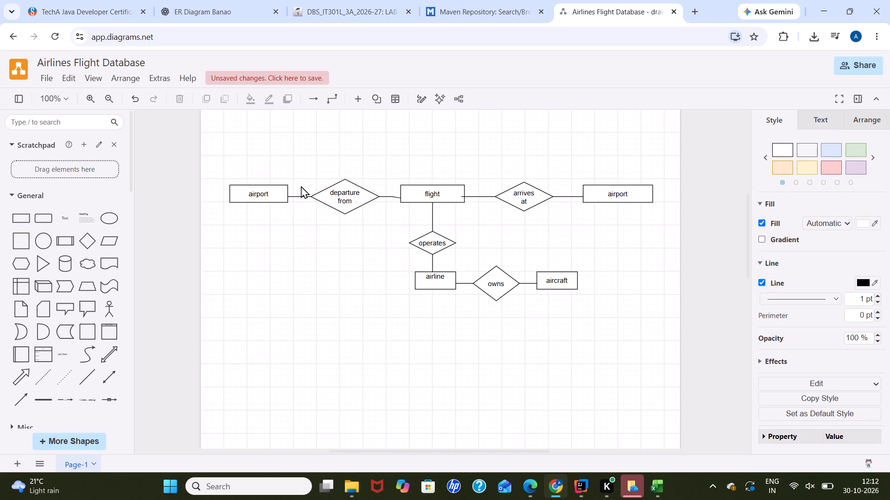
{"action": "left_click", "coordinate": [301, 186]}
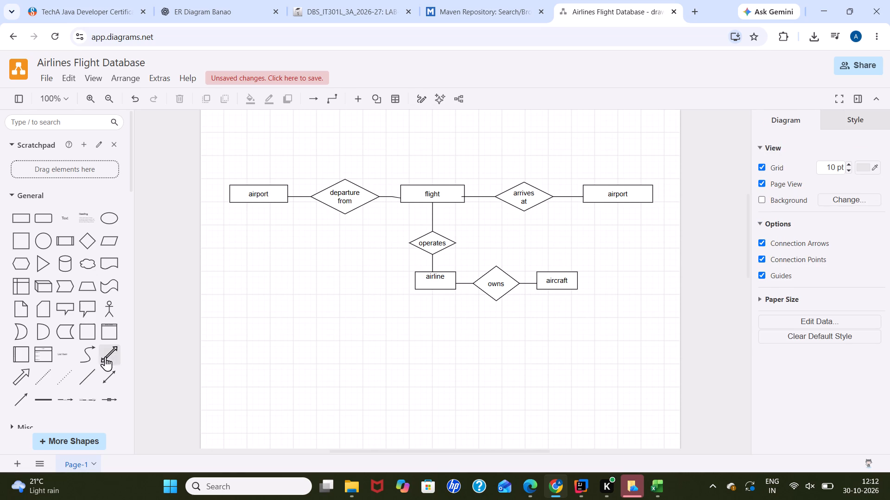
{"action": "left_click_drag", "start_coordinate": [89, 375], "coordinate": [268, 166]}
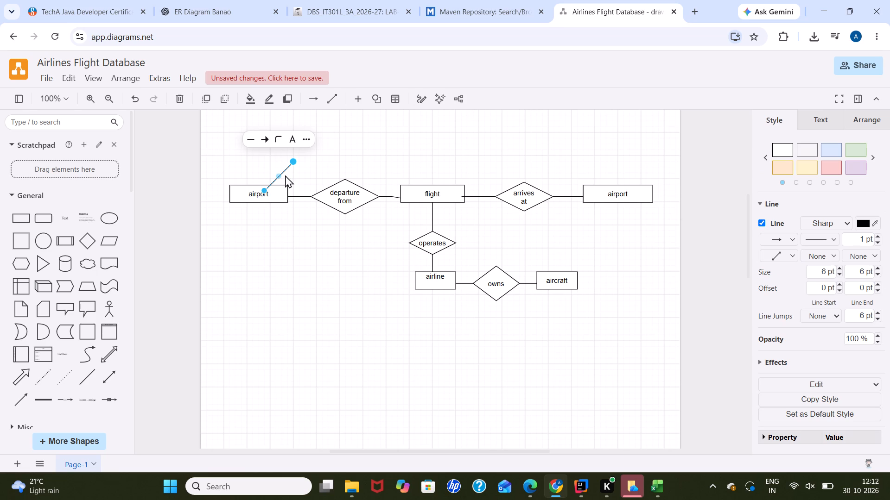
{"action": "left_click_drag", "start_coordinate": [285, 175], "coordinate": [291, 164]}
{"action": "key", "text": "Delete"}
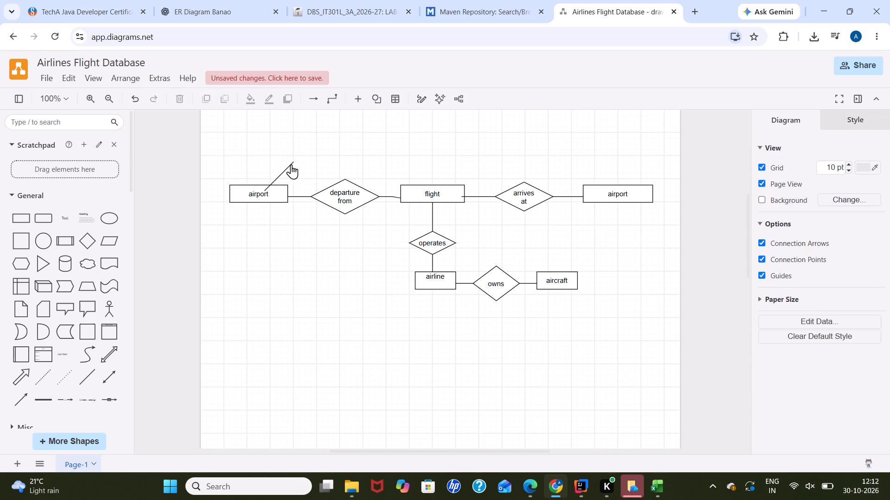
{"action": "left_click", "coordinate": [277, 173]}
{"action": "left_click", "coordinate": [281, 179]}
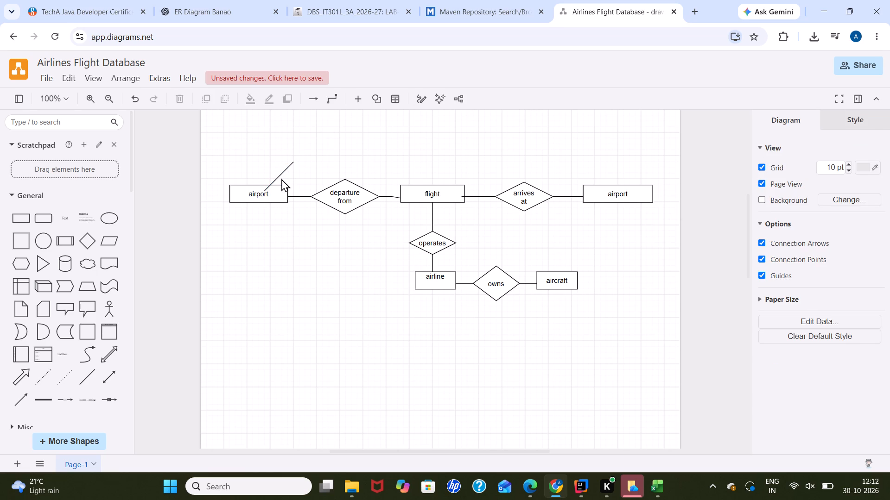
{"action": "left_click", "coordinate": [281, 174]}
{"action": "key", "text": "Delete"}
{"action": "left_click", "coordinate": [184, 4]}
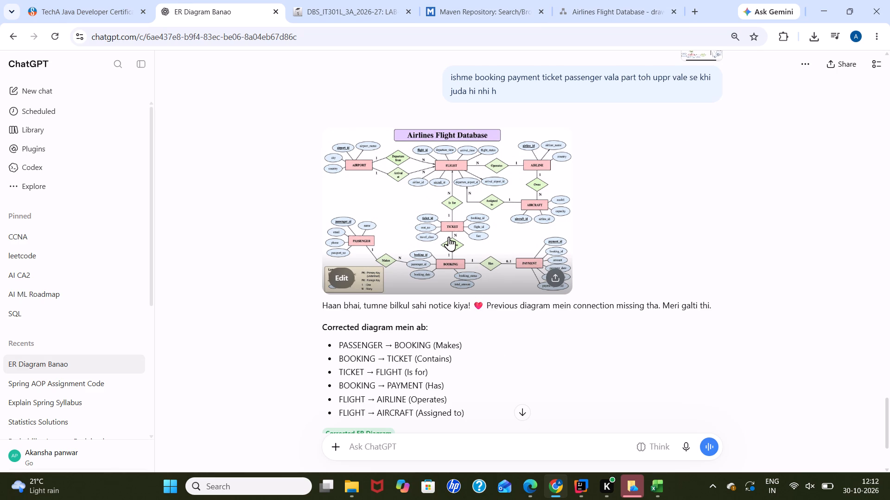
{"action": "left_click", "coordinate": [590, 8]}
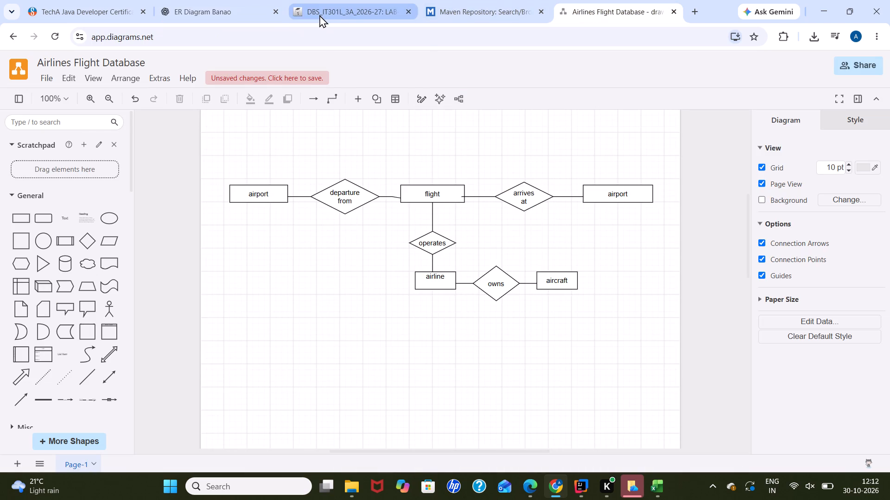
{"action": "left_click", "coordinate": [222, 0]}
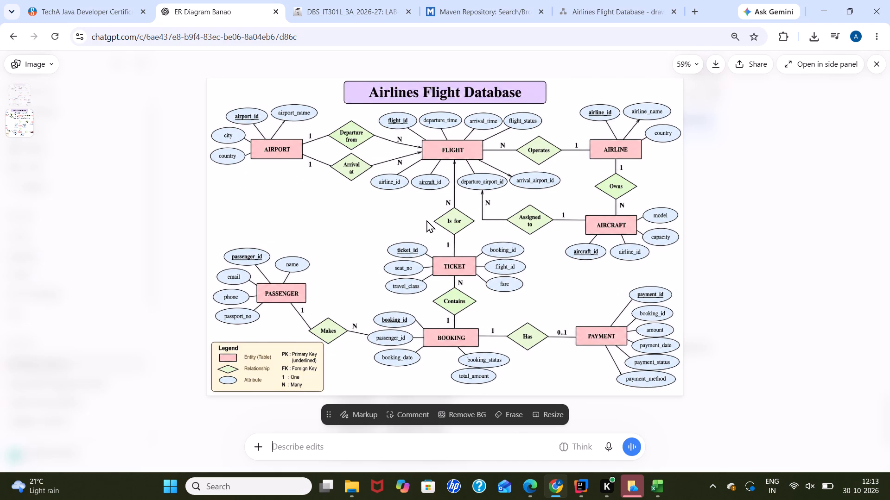
Back in the draw.io diagram, relabel the "arrives at" diamond as "operates" and the airport rectangle connected to it as "airline".
{"action": "left_click", "coordinate": [589, 5]}
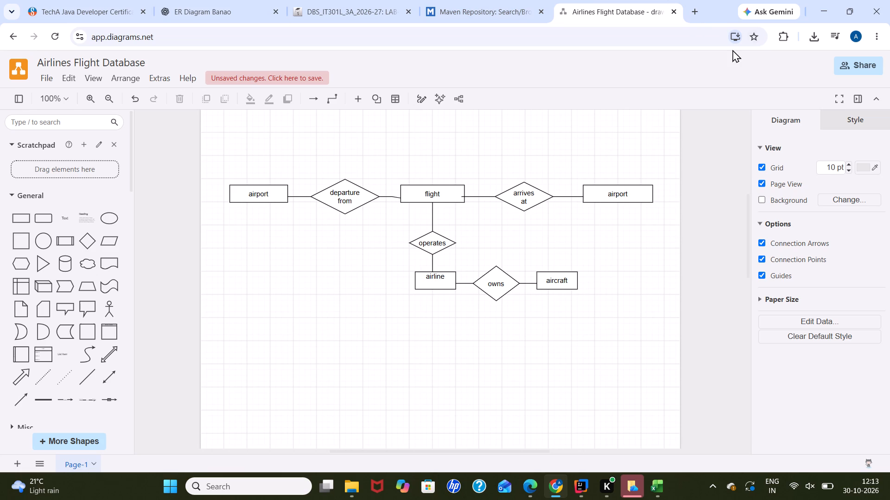
{"action": "left_click", "coordinate": [534, 205]}
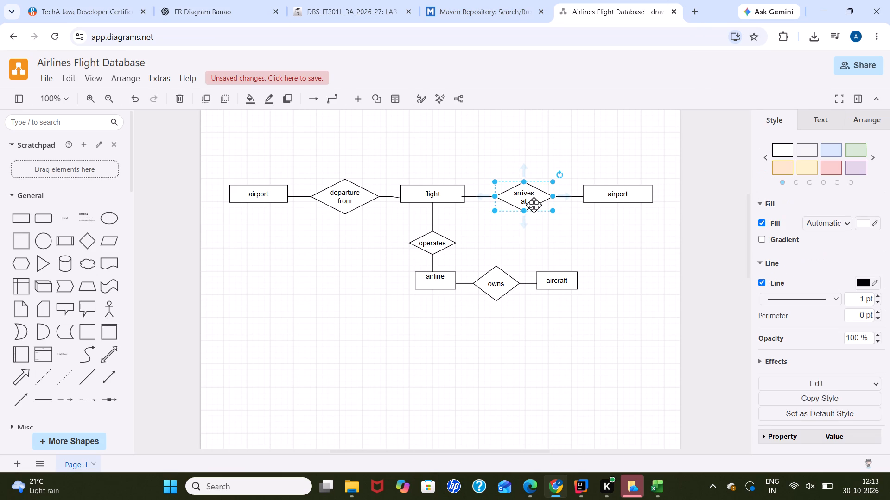
{"action": "double_click", "coordinate": [530, 201]}
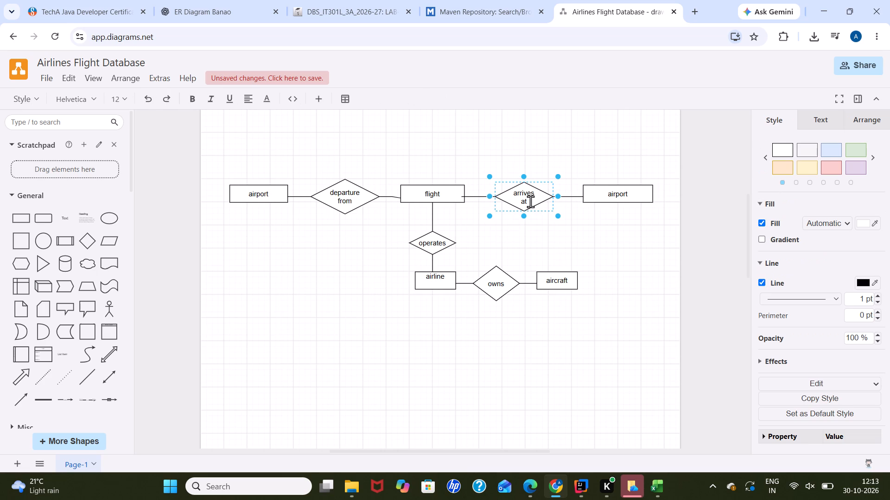
{"action": "key", "text": "BackSpace"}
{"action": "type", "text": "operates"}
{"action": "double_click", "coordinate": [624, 194]}
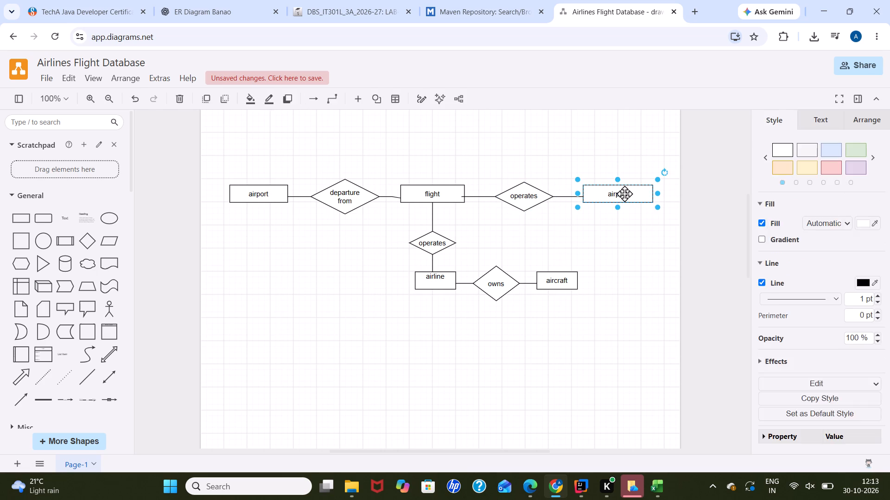
{"action": "key", "text": "BackSpace"}
{"action": "type", "text": "airline"}
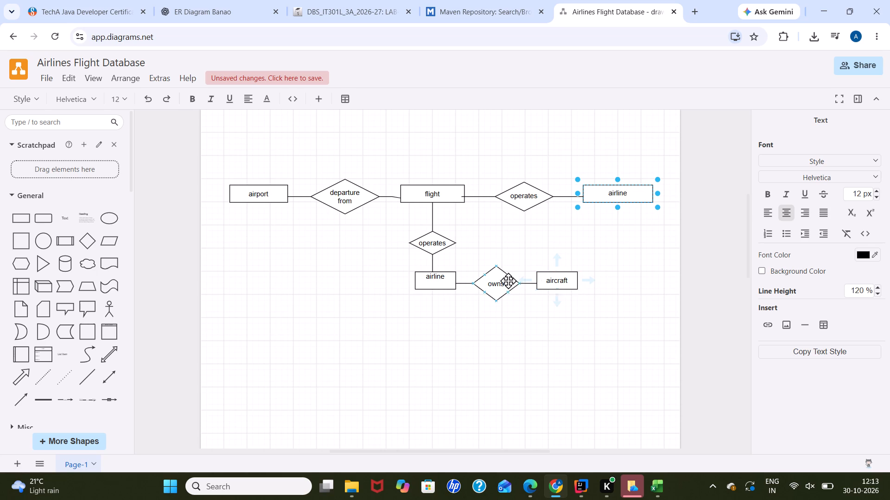
Relabel the "operates" diamond below flight as "is for" and the airline rectangle connected beneath it as "ticket".
{"action": "double_click", "coordinate": [438, 244]}
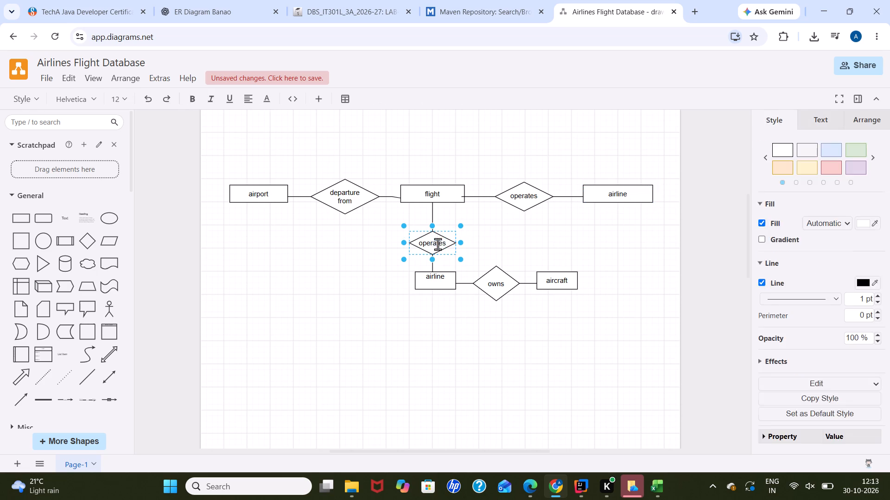
{"action": "key", "text": "BackSpace"}
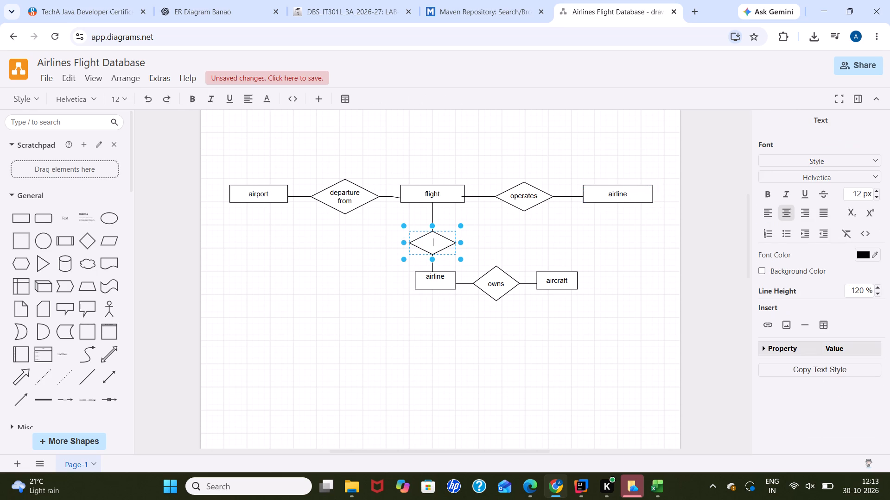
{"action": "type", "text": "is for"}
{"action": "double_click", "coordinate": [439, 278]}
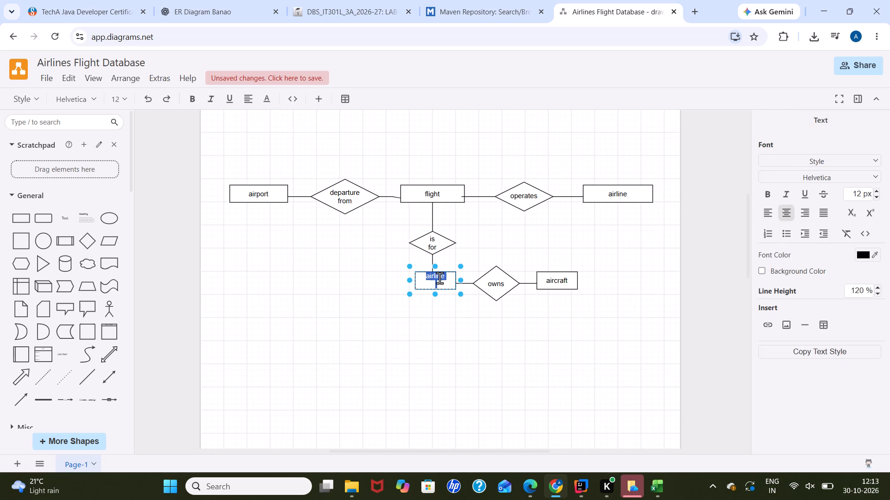
{"action": "key", "text": "BackSpace"}
{"action": "type", "text": "ticket"}
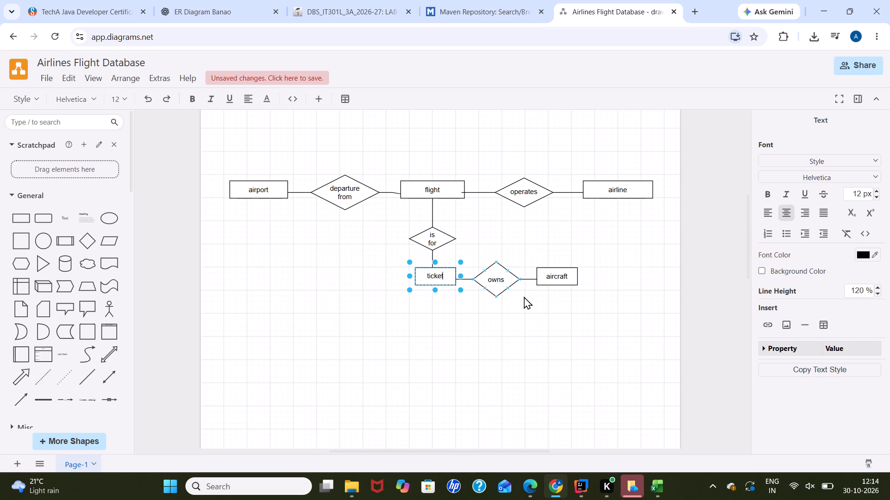
Delete the "owns" diamond beside ticket along with the two short lines that linked it to ticket and aircraft.
{"action": "double_click", "coordinate": [505, 277]}
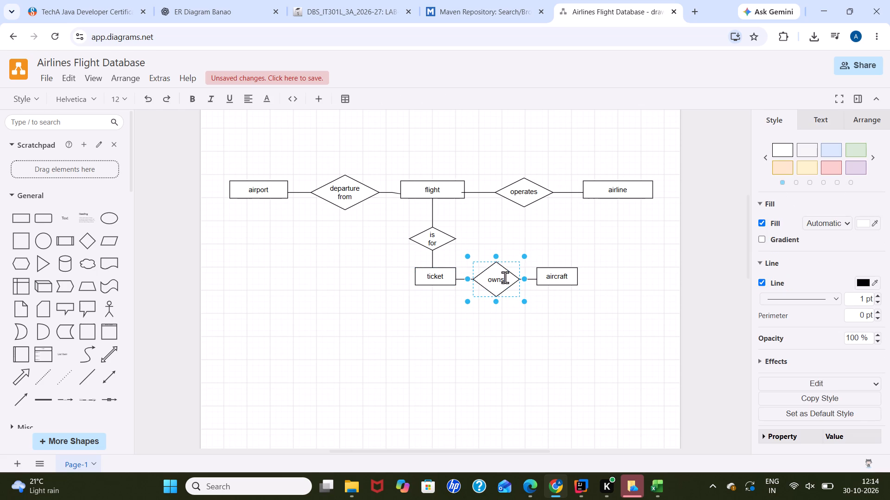
{"action": "key", "text": "Delete"}
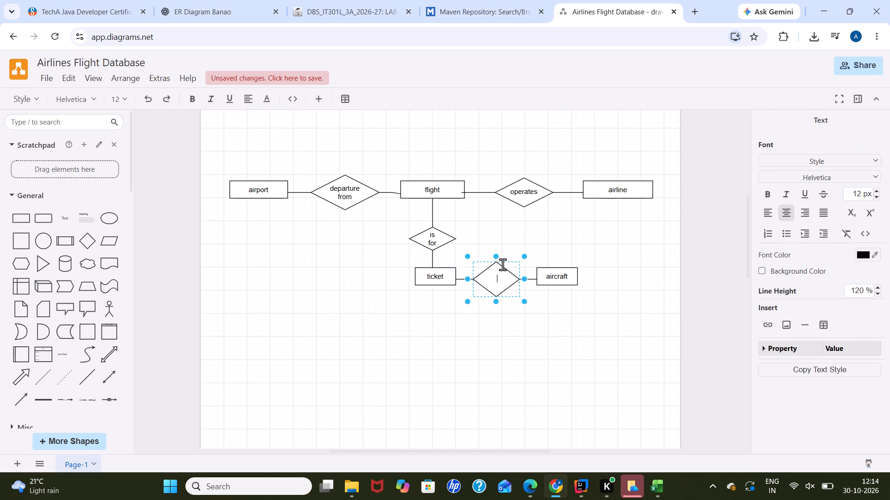
{"action": "key", "text": "Delete"}
{"action": "double_click", "coordinate": [502, 267]}
{"action": "left_click", "coordinate": [509, 288]}
{"action": "left_click", "coordinate": [466, 280]}
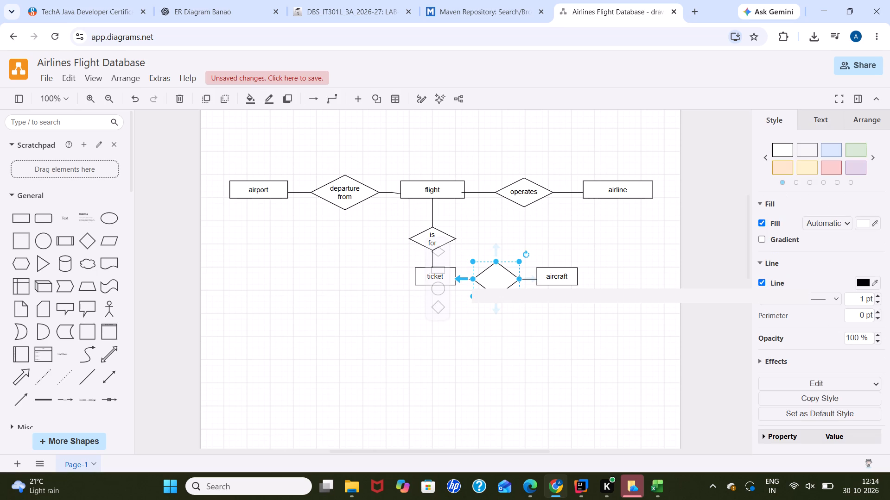
{"action": "key", "text": "Delete"}
{"action": "double_click", "coordinate": [466, 280]}
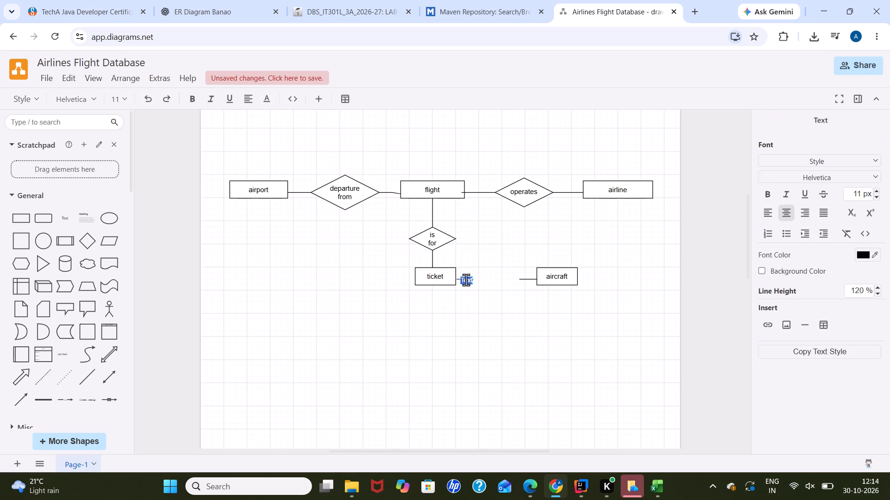
{"action": "key", "text": "Delete"}
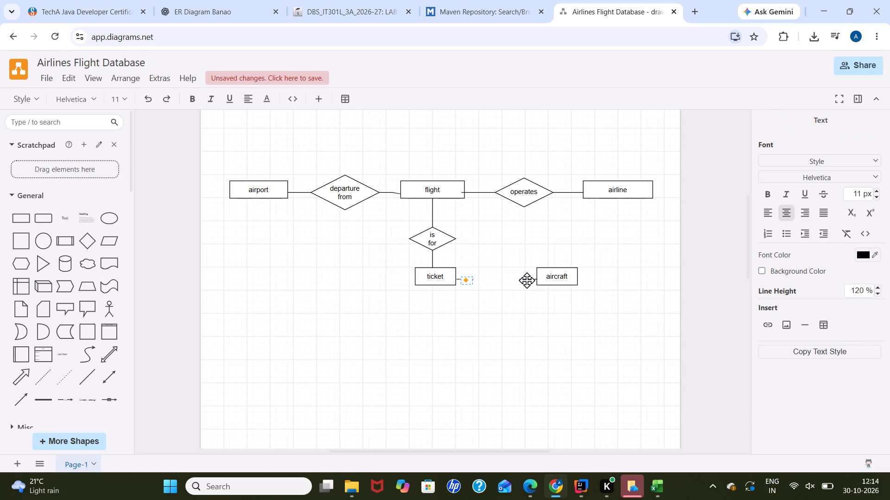
{"action": "left_click", "coordinate": [527, 280]}
{"action": "key", "text": "Delete"}
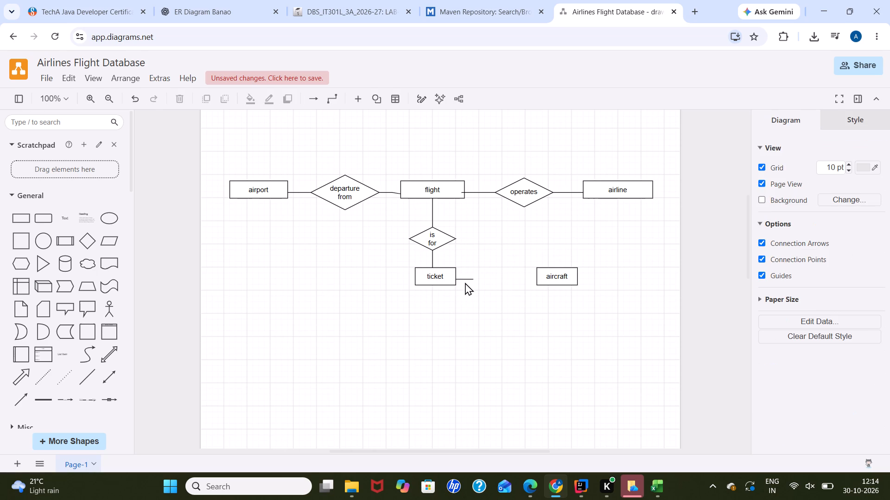
{"action": "left_click", "coordinate": [467, 279]}
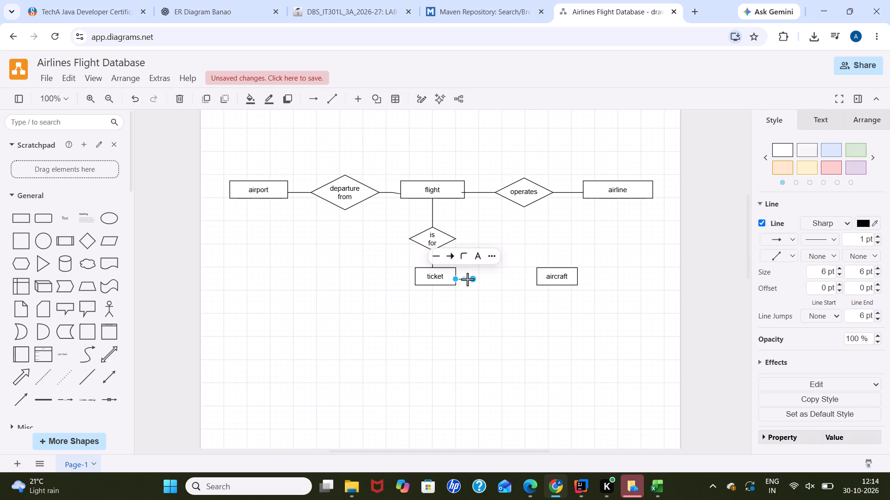
{"action": "key", "text": "Delete"}
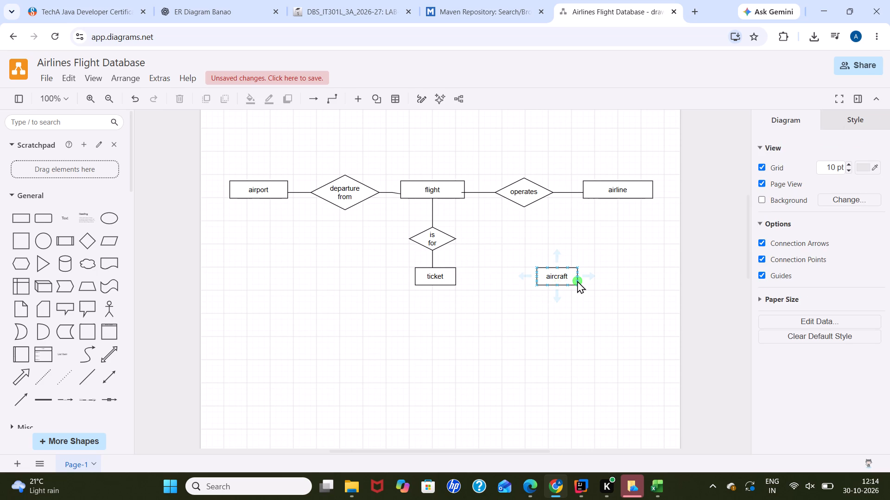
Delete the aircraft rectangle and the stray arrow drawn out from its side.
{"action": "left_click_drag", "start_coordinate": [588, 274], "coordinate": [609, 275]}
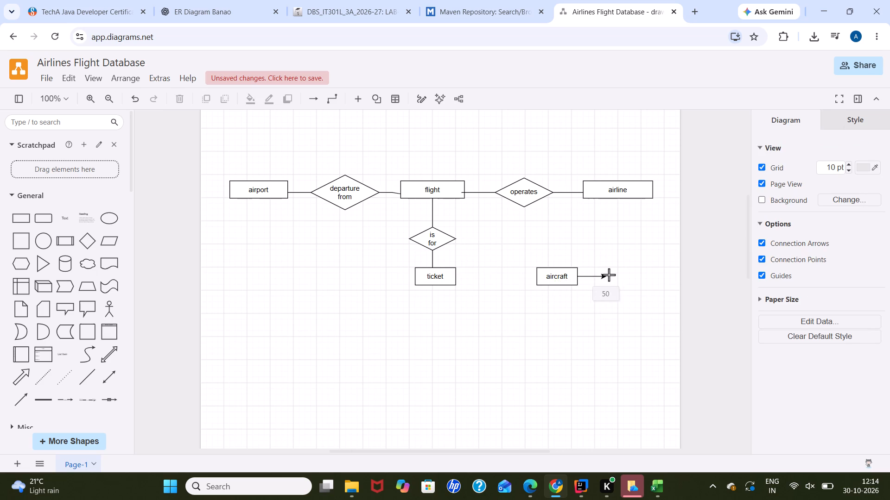
{"action": "left_click_drag", "start_coordinate": [609, 275], "coordinate": [603, 275]}
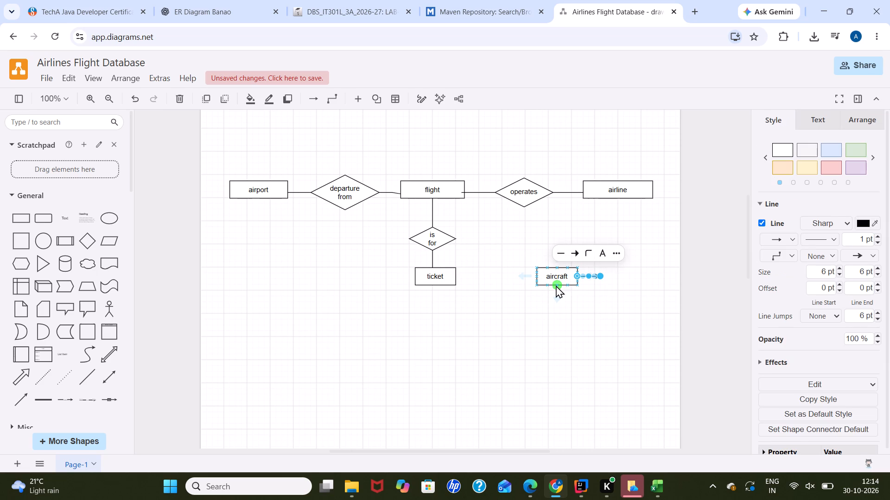
{"action": "left_click", "coordinate": [556, 285]}
{"action": "key", "text": "Delete"}
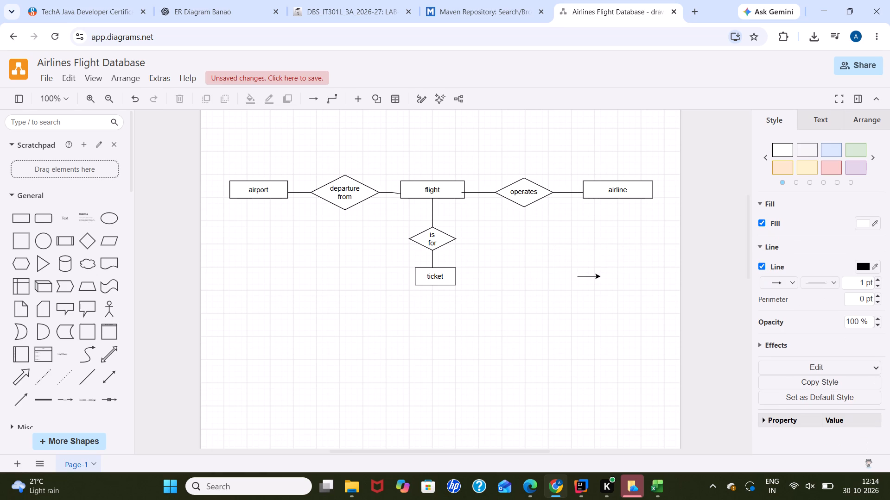
{"action": "left_click", "coordinate": [582, 275]}
{"action": "key", "text": "Delete"}
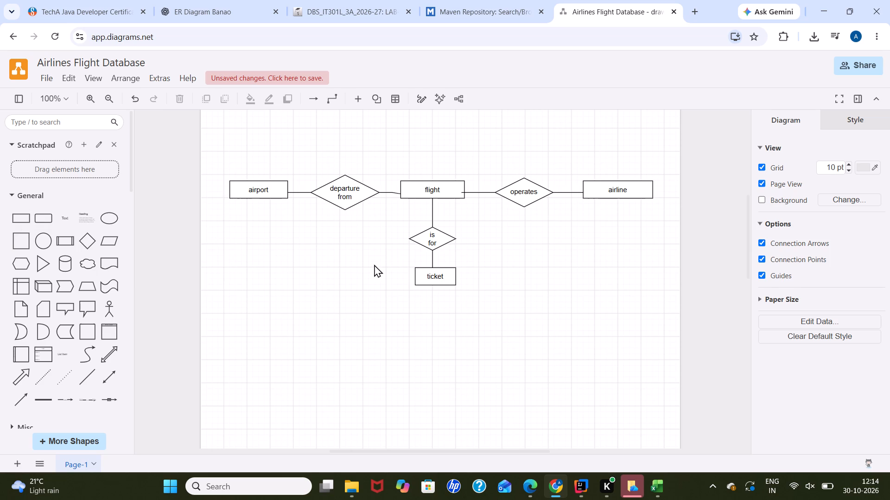
Place a blank rectangle below airline, roughly level with ticket, and shrink its height and width.
{"action": "left_click_drag", "start_coordinate": [25, 219], "coordinate": [522, 256]}
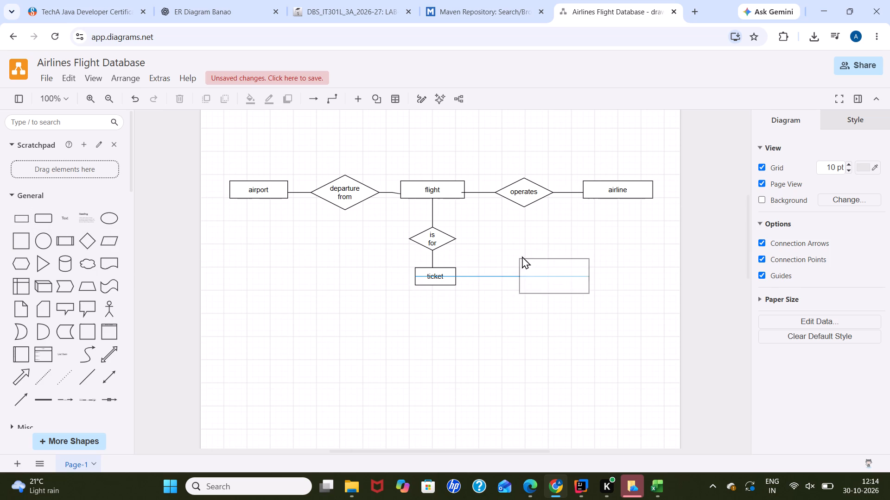
{"action": "left_click_drag", "start_coordinate": [522, 256], "coordinate": [589, 255]}
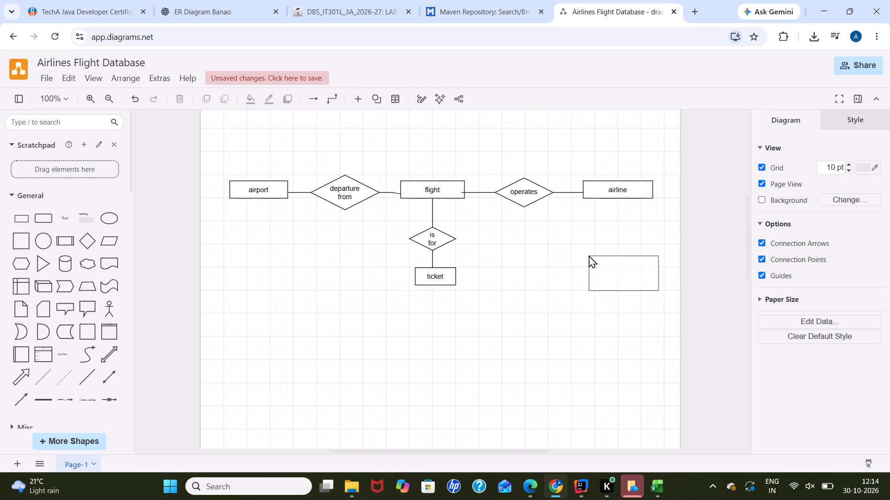
{"action": "left_click_drag", "start_coordinate": [589, 255], "coordinate": [571, 260]}
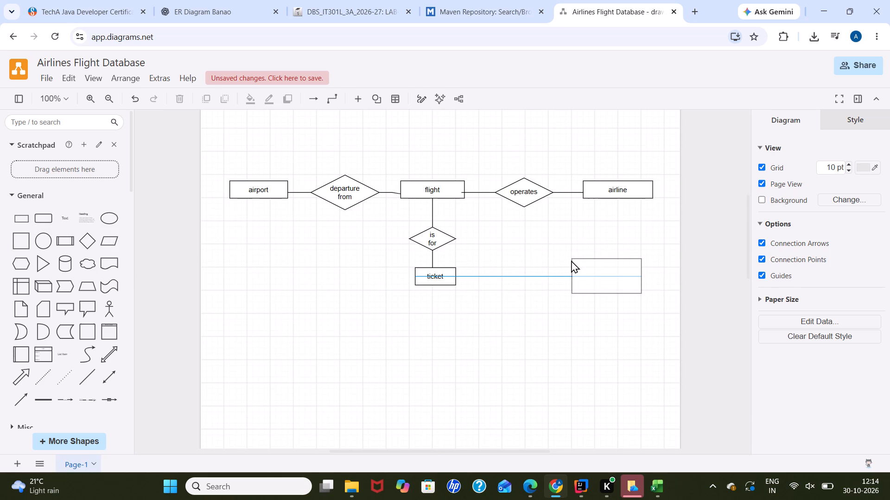
{"action": "left_click_drag", "start_coordinate": [571, 260], "coordinate": [573, 263]}
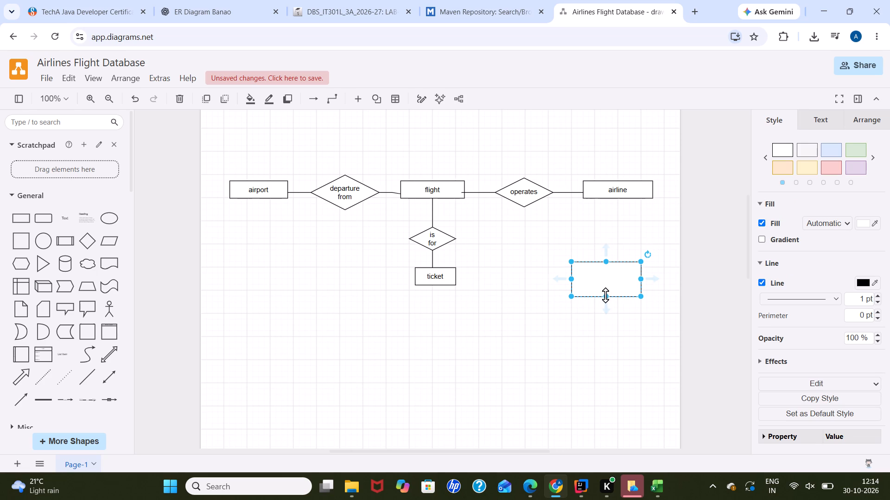
{"action": "left_click_drag", "start_coordinate": [605, 295], "coordinate": [611, 278]}
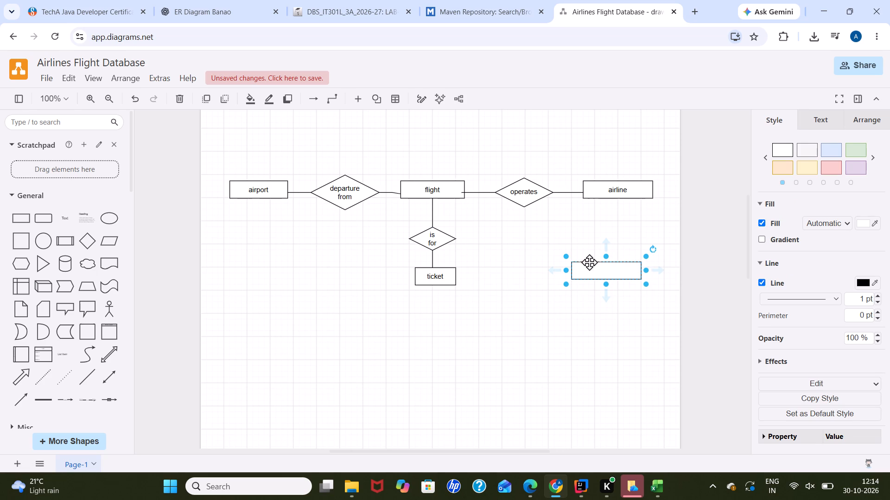
{"action": "left_click_drag", "start_coordinate": [568, 271], "coordinate": [578, 277]}
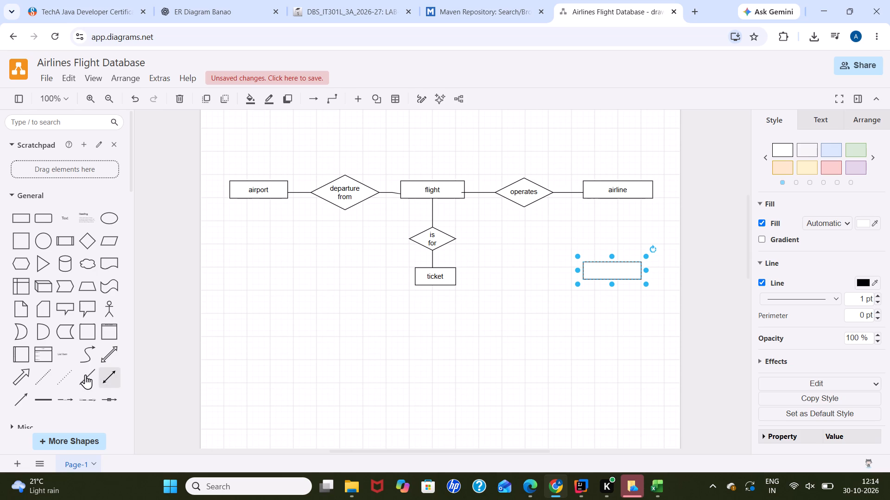
Add two aligned short vertical lines, one down from airline and one up from the blank rectangle, leaving a gap between them.
{"action": "left_click_drag", "start_coordinate": [82, 375], "coordinate": [602, 212]}
{"action": "left_click_drag", "start_coordinate": [602, 212], "coordinate": [591, 202]}
{"action": "left_click_drag", "start_coordinate": [591, 224], "coordinate": [615, 224]}
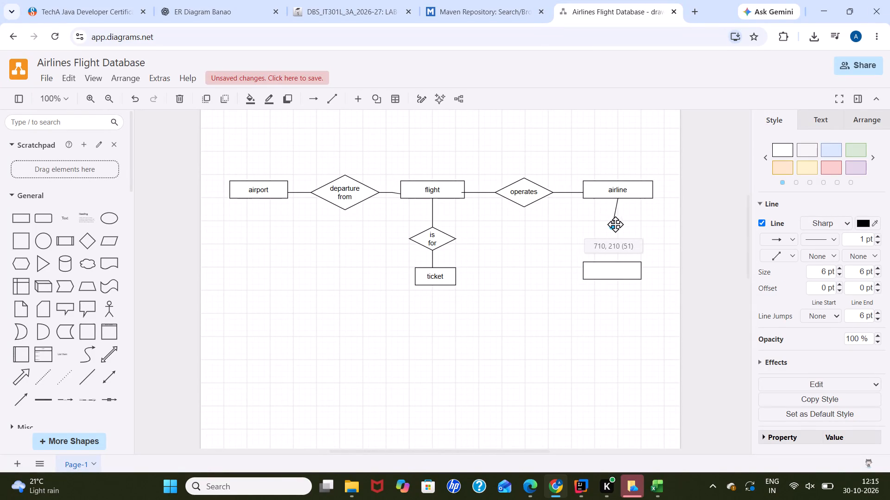
{"action": "left_click_drag", "start_coordinate": [615, 224], "coordinate": [619, 221]}
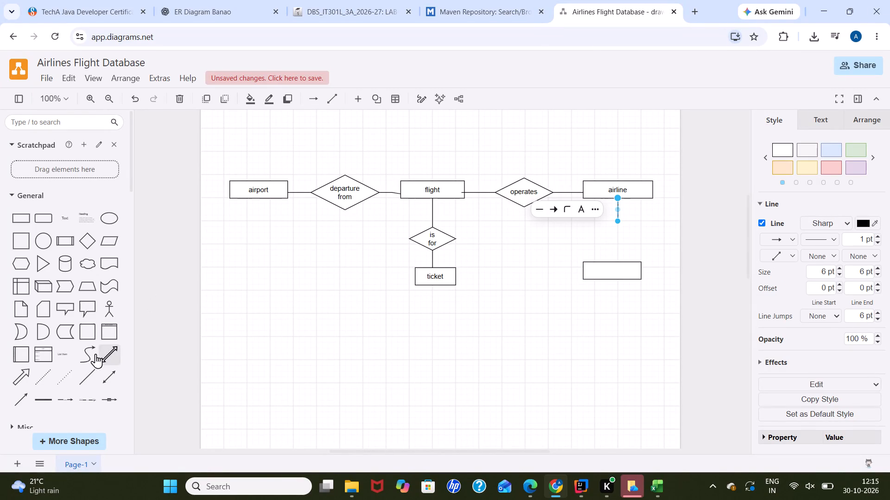
{"action": "left_click_drag", "start_coordinate": [87, 370], "coordinate": [620, 245]}
{"action": "left_click_drag", "start_coordinate": [620, 245], "coordinate": [617, 237]}
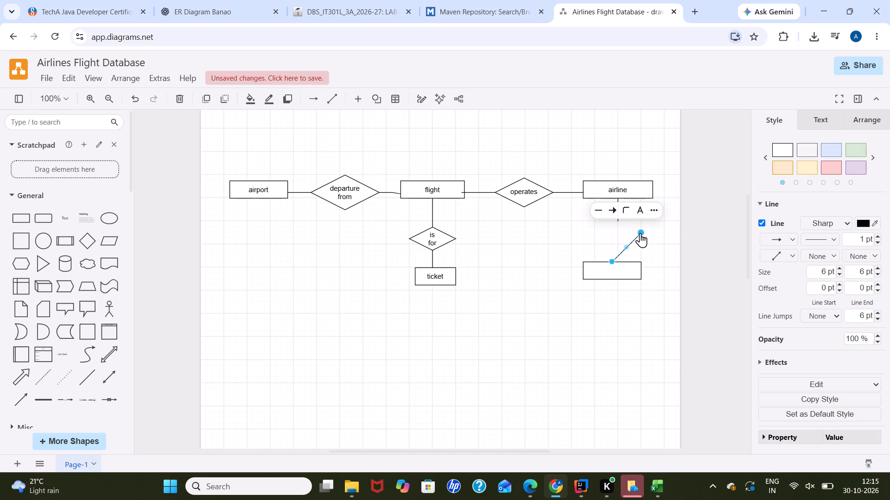
{"action": "left_click_drag", "start_coordinate": [640, 233], "coordinate": [612, 243]}
{"action": "left_click", "coordinate": [620, 208]}
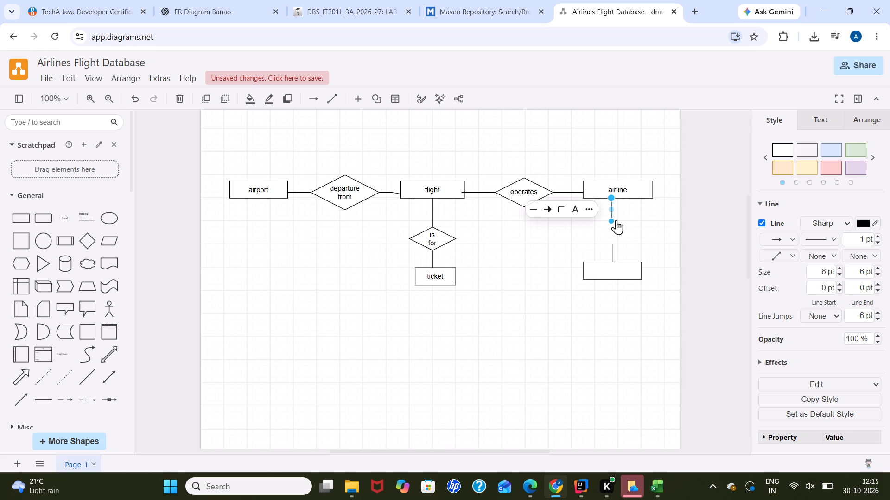
{"action": "left_click_drag", "start_coordinate": [613, 219], "coordinate": [612, 215]}
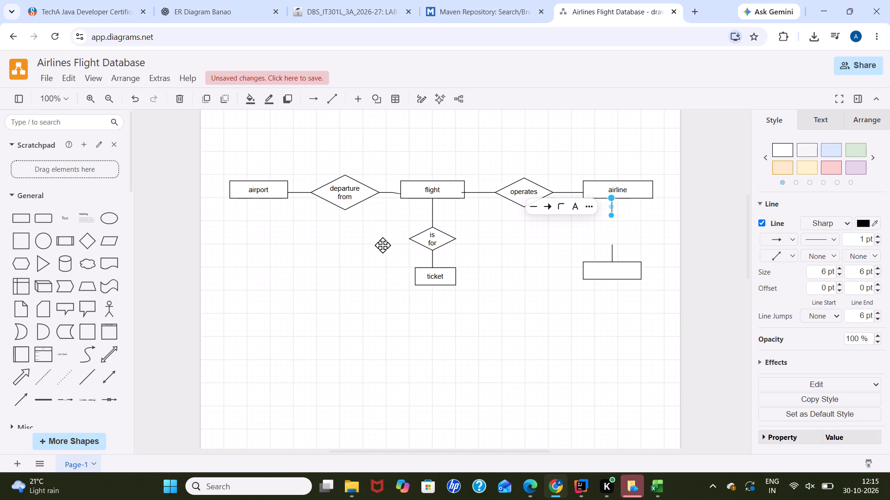
Place a diamond in the gap between airline and the blank rectangle, shrink it to 60 x 50, and label it "owns".
{"action": "left_click_drag", "start_coordinate": [87, 246], "coordinate": [551, 238]}
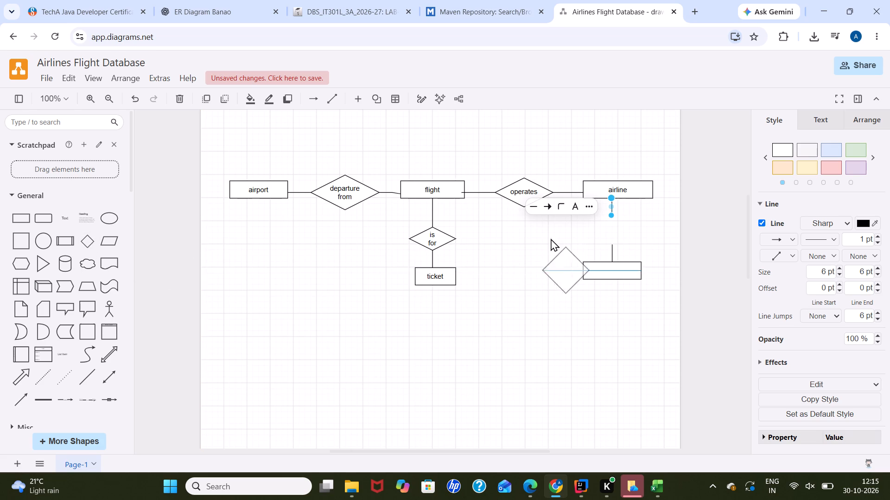
{"action": "left_click_drag", "start_coordinate": [551, 238], "coordinate": [598, 219]}
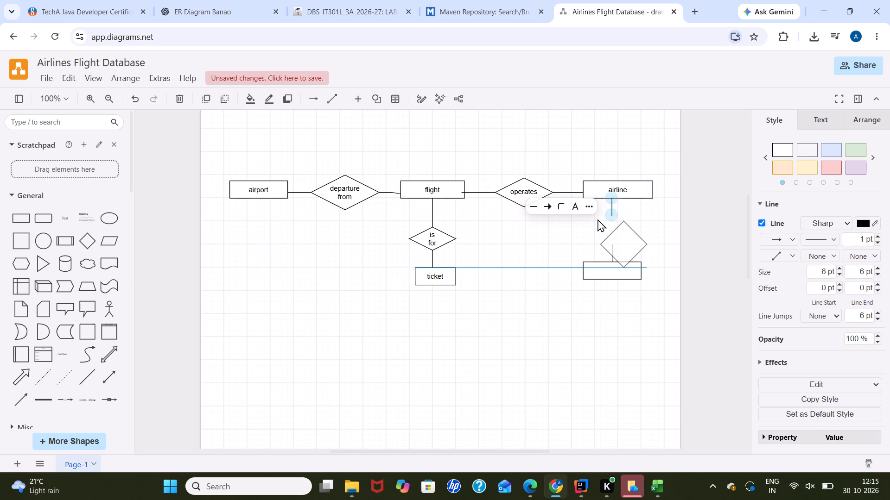
{"action": "left_click_drag", "start_coordinate": [598, 219], "coordinate": [589, 213]}
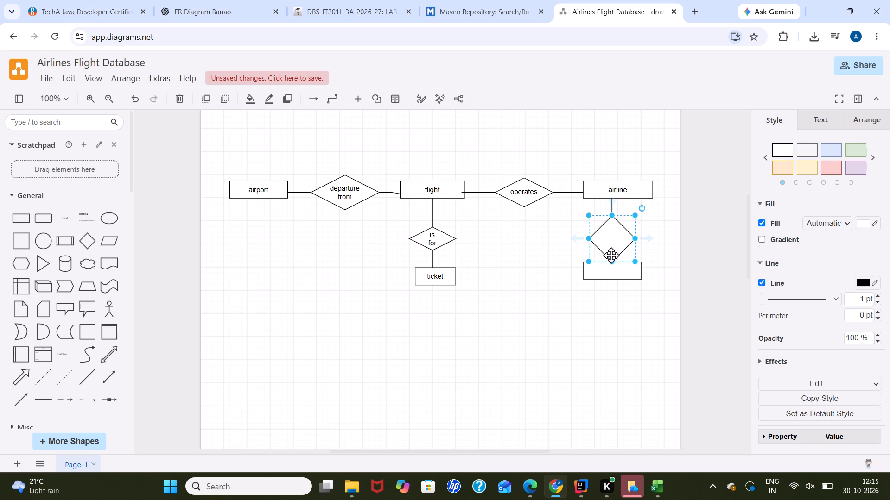
{"action": "left_click_drag", "start_coordinate": [612, 262], "coordinate": [612, 245]}
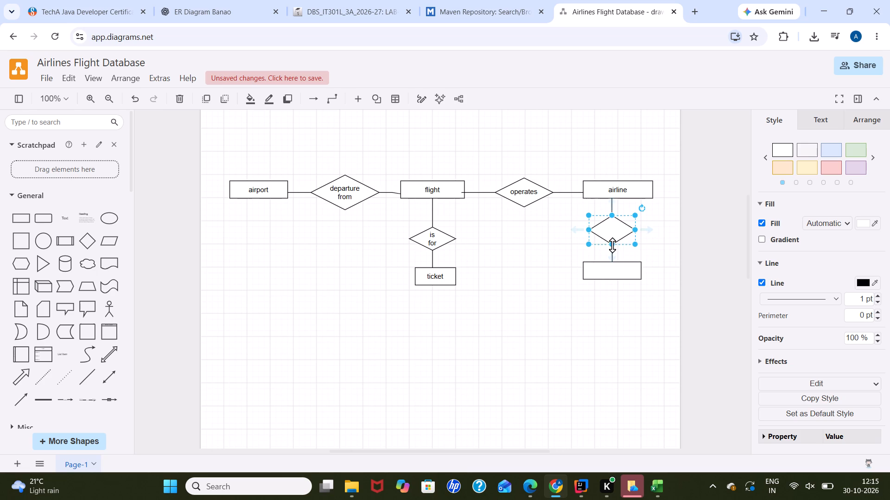
{"action": "left_click", "coordinate": [591, 232]}
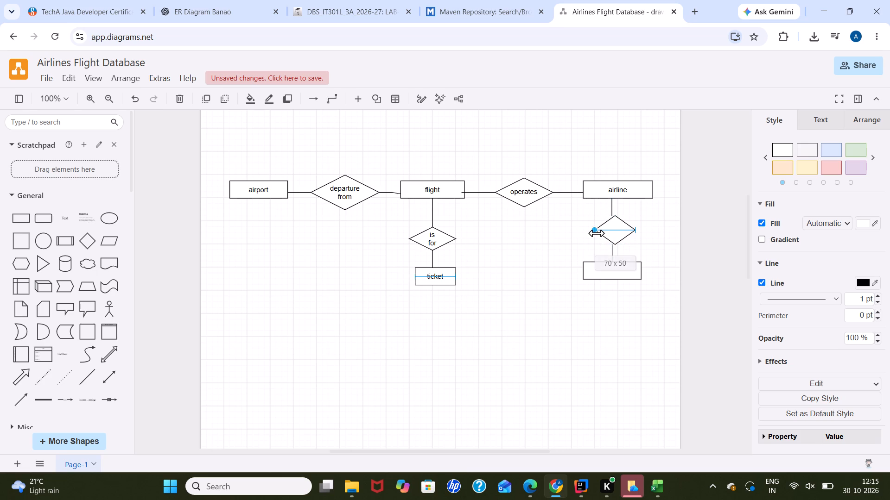
{"action": "left_click_drag", "start_coordinate": [633, 231], "coordinate": [626, 231]}
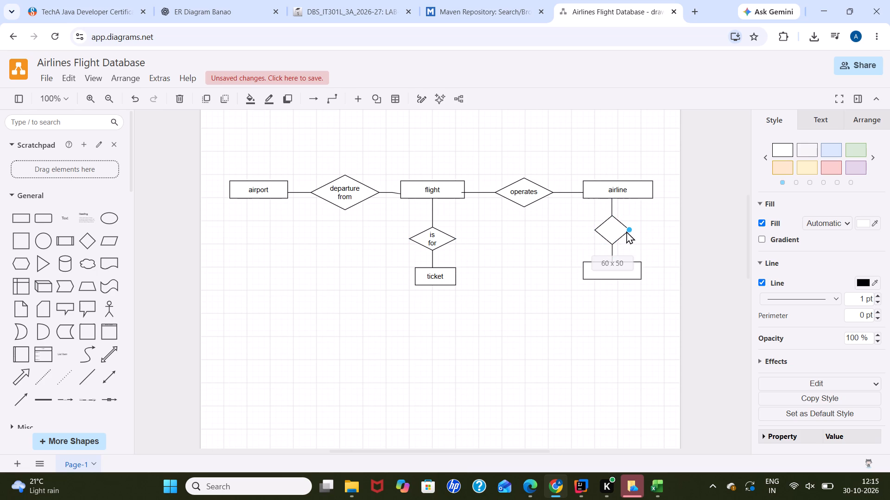
{"action": "left_click_drag", "start_coordinate": [626, 231], "coordinate": [628, 230]}
{"action": "left_click", "coordinate": [616, 230]}
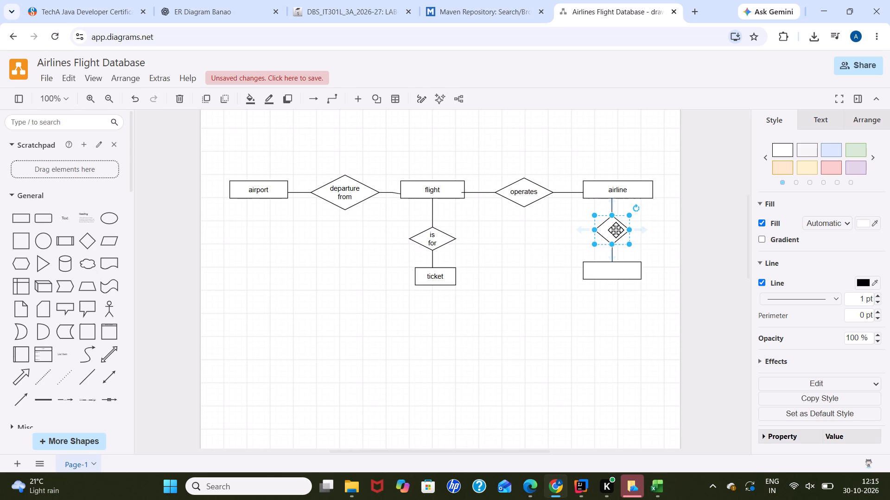
{"action": "type", "text": "owns"}
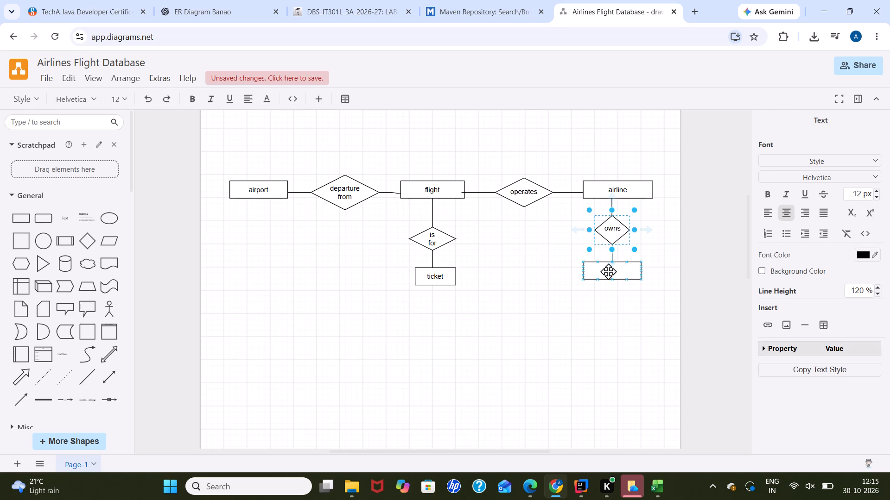
Label the blank rectangle below the owns diamond "aircraft".
{"action": "left_click", "coordinate": [608, 271]}
{"action": "key", "text": "a"}
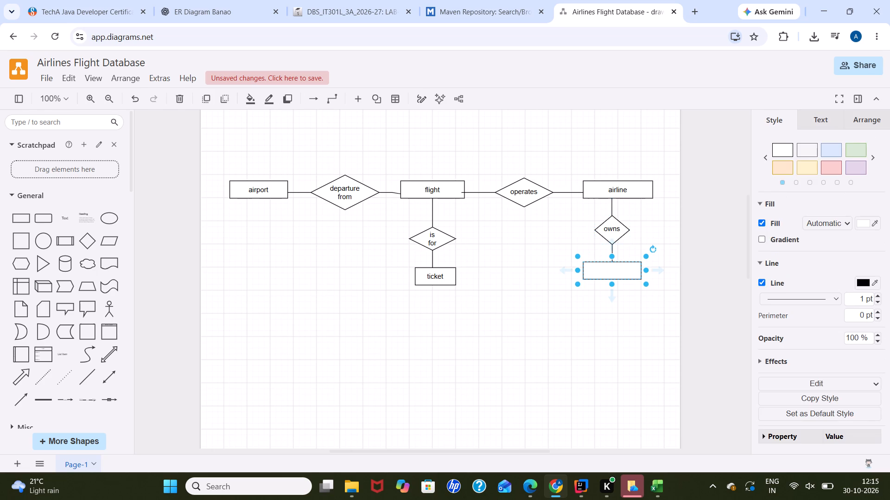
{"action": "type", "text": "ircraft"}
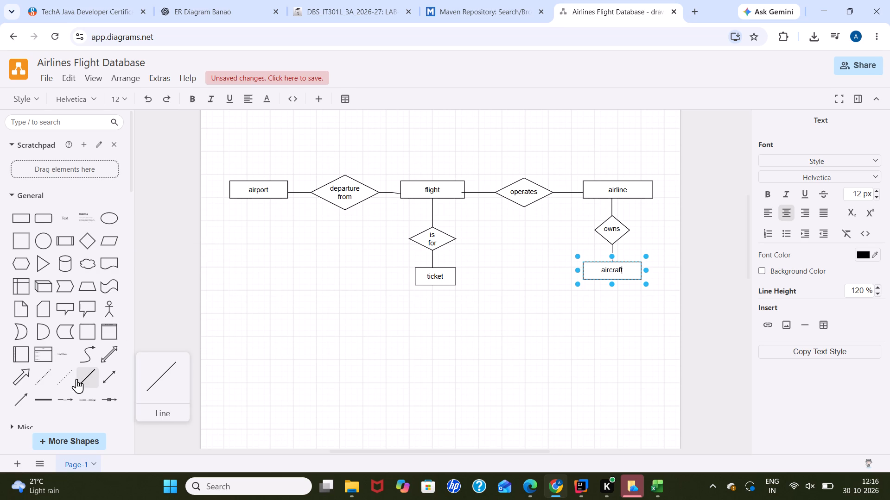
Add a short vertical line running straight down from the bottom edge of ticket.
{"action": "left_click_drag", "start_coordinate": [76, 379], "coordinate": [411, 292]}
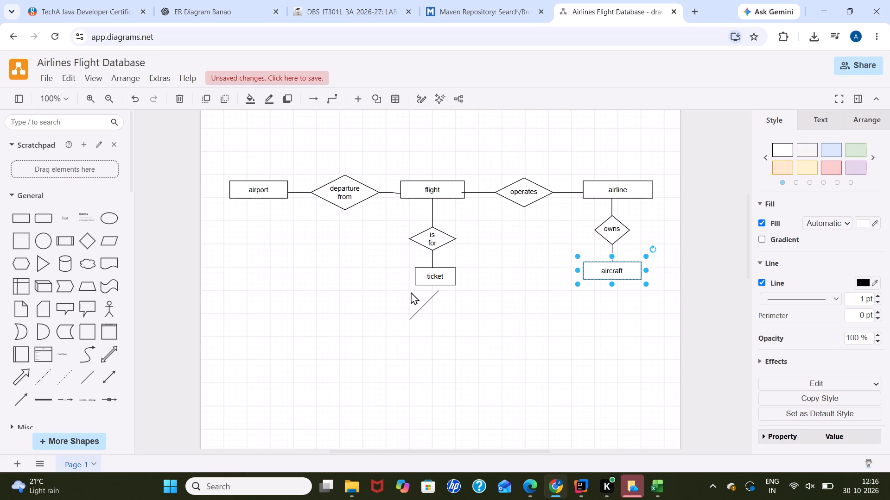
{"action": "left_click_drag", "start_coordinate": [411, 292], "coordinate": [407, 287]}
{"action": "left_click_drag", "start_coordinate": [403, 313], "coordinate": [413, 314]}
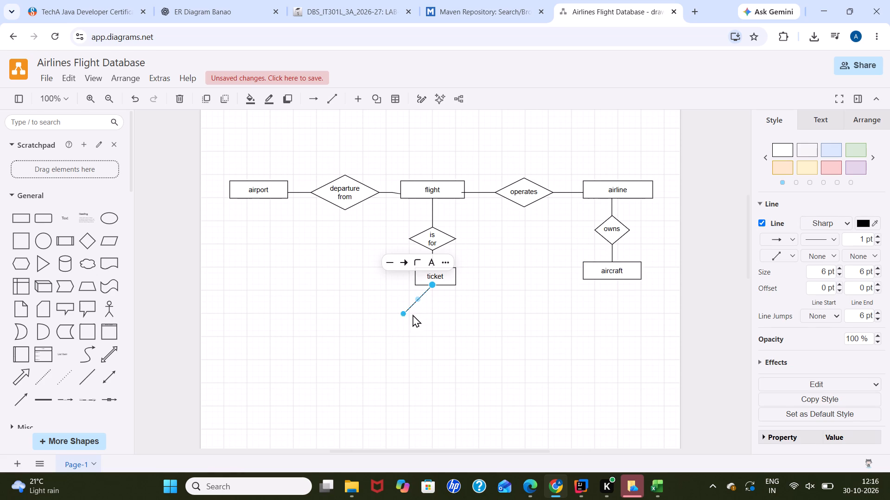
{"action": "left_click_drag", "start_coordinate": [413, 314], "coordinate": [432, 314]}
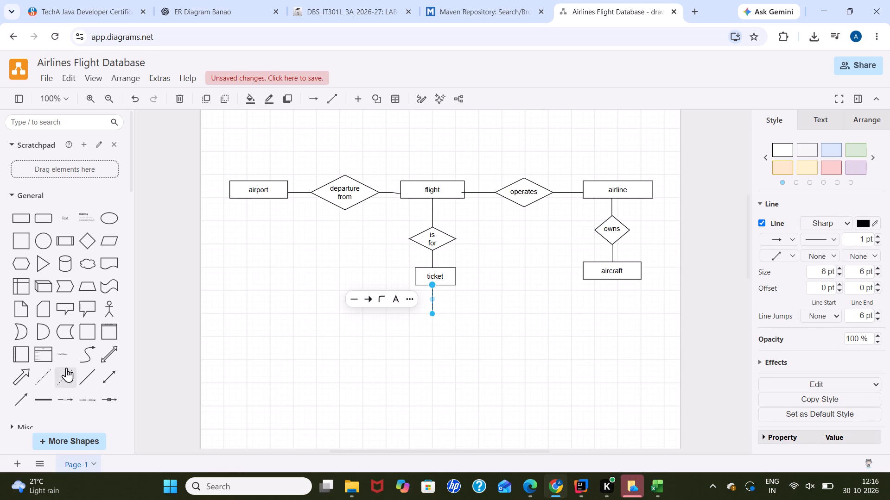
Place a blank rectangle below ticket's line, leaving a wide gap, and resize it to 80 wide and about as tall as ticket.
{"action": "left_click_drag", "start_coordinate": [21, 215], "coordinate": [93, 247]}
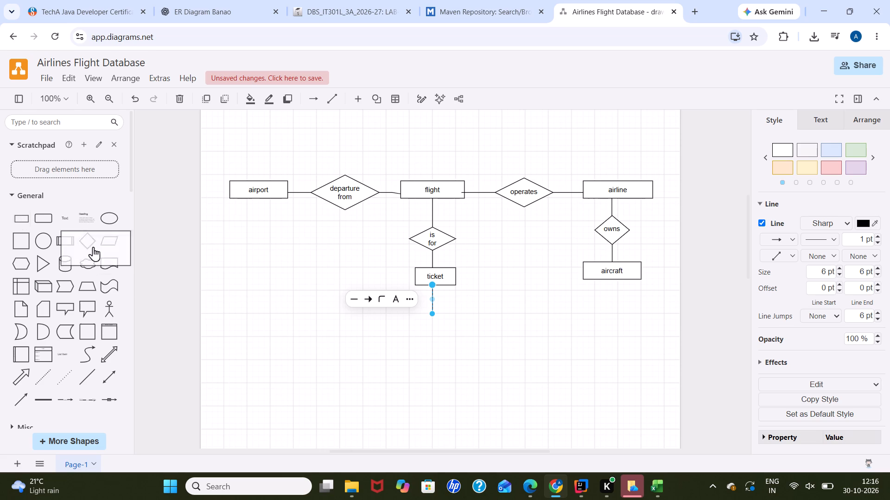
{"action": "left_click_drag", "start_coordinate": [93, 247], "coordinate": [393, 357]}
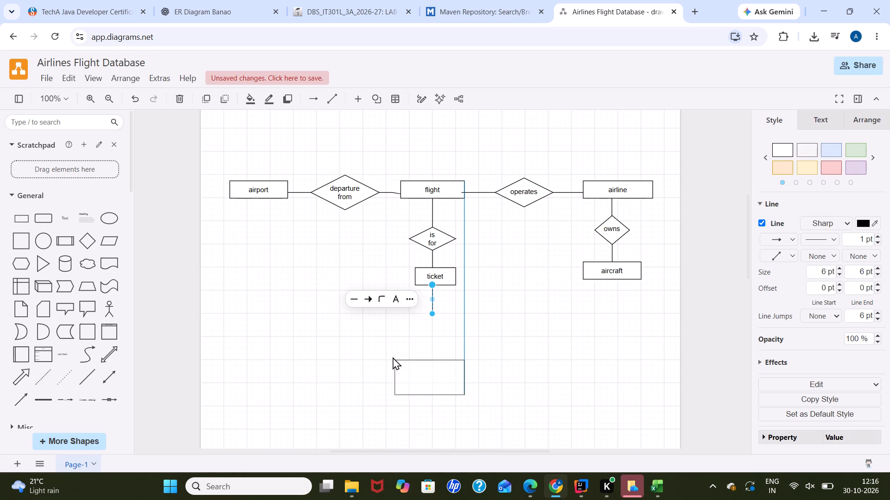
{"action": "left_click_drag", "start_coordinate": [393, 357], "coordinate": [393, 350]}
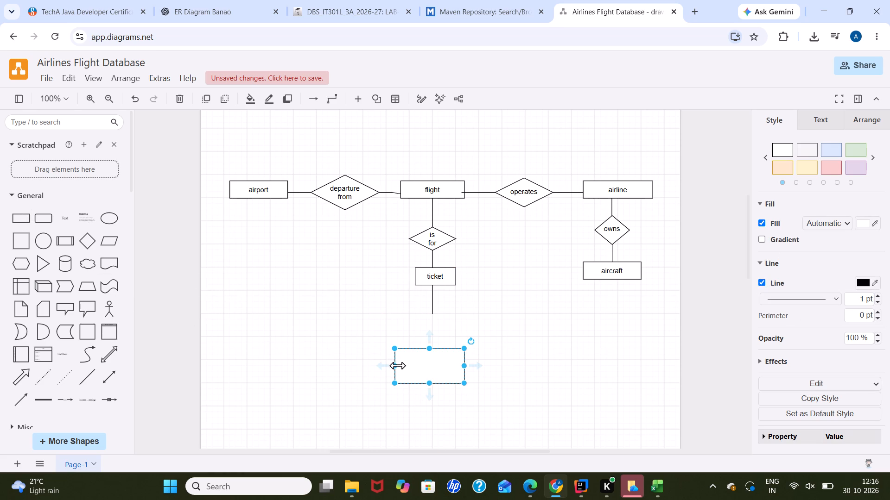
{"action": "left_click_drag", "start_coordinate": [397, 365], "coordinate": [417, 365]}
{"action": "left_click_drag", "start_coordinate": [465, 364], "coordinate": [459, 364]}
{"action": "left_click_drag", "start_coordinate": [440, 382], "coordinate": [440, 378]}
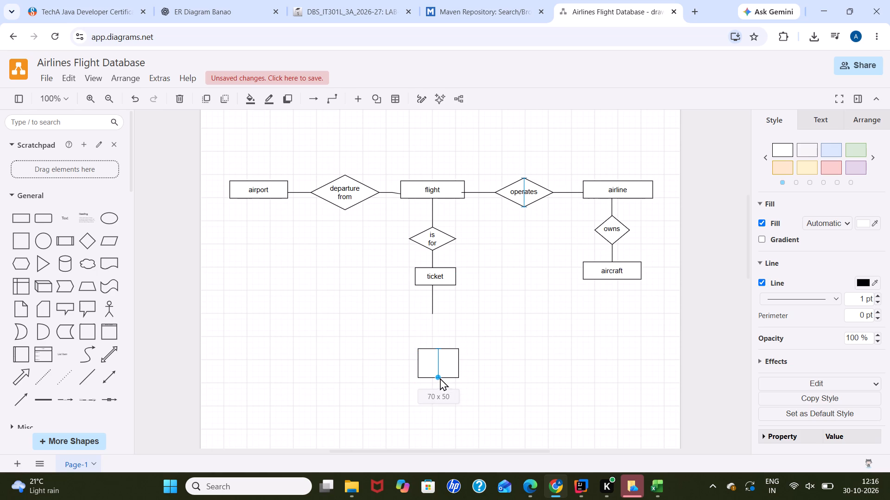
{"action": "left_click_drag", "start_coordinate": [440, 378], "coordinate": [429, 367]}
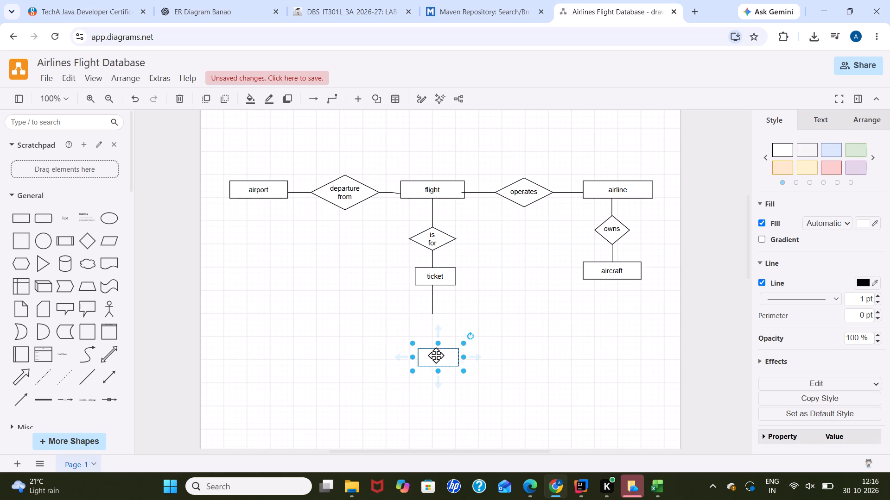
{"action": "left_click", "coordinate": [438, 349]}
{"action": "left_click_drag", "start_coordinate": [436, 369], "coordinate": [437, 381]}
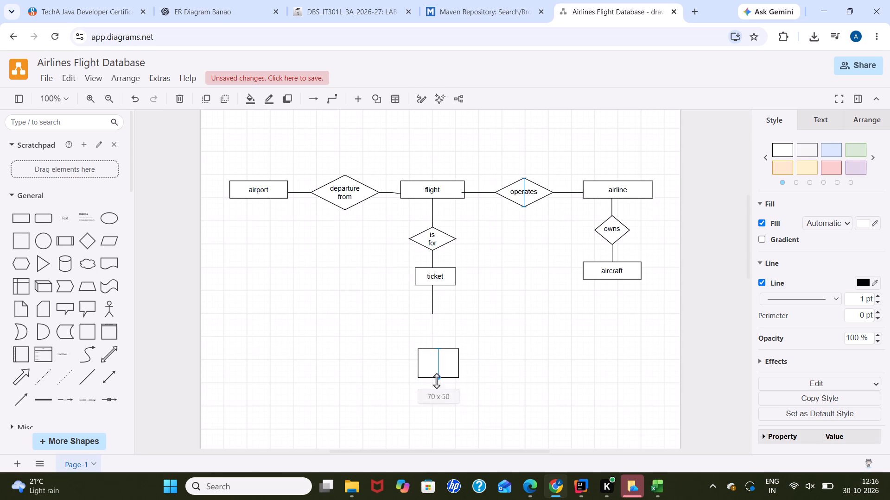
{"action": "left_click_drag", "start_coordinate": [437, 381], "coordinate": [432, 392]}
{"action": "left_click_drag", "start_coordinate": [417, 369], "coordinate": [406, 369]}
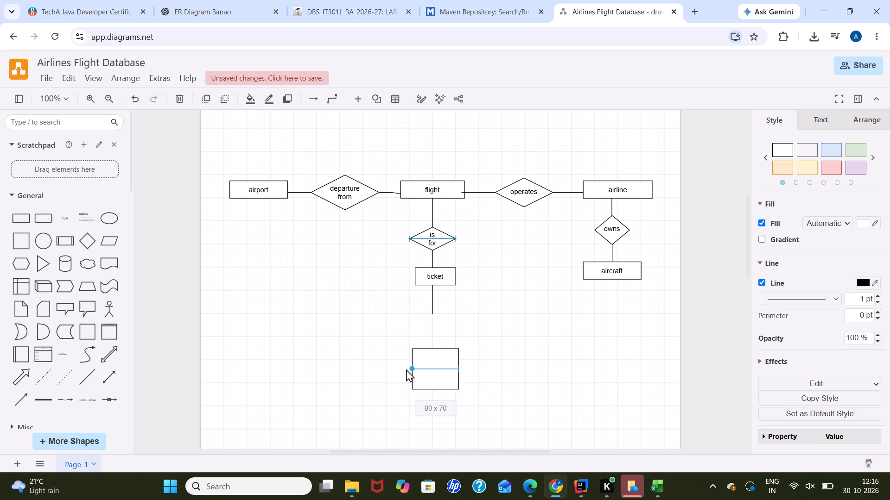
{"action": "left_click_drag", "start_coordinate": [406, 369], "coordinate": [406, 369]}
{"action": "left_click_drag", "start_coordinate": [433, 346], "coordinate": [433, 359]}
{"action": "left_click_drag", "start_coordinate": [433, 359], "coordinate": [434, 369]}
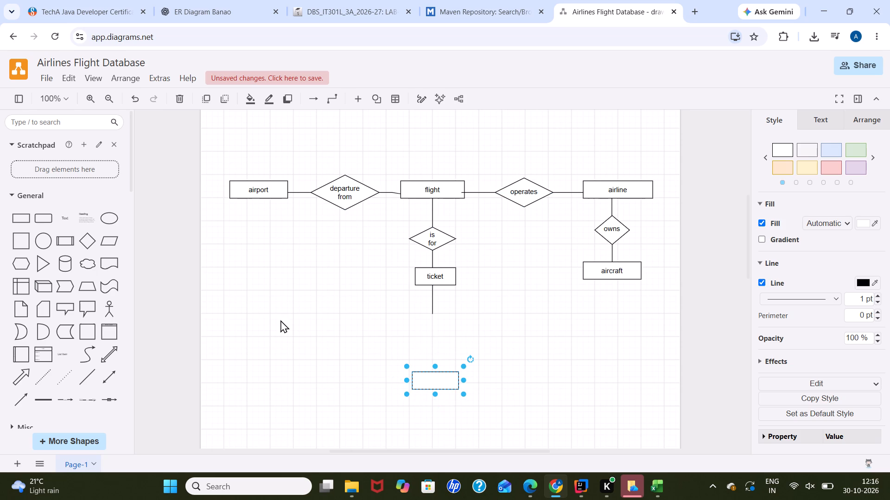
Add a short vertical line up from the blank rectangle, aligned with ticket's line, leaving a gap between the two.
{"action": "left_click_drag", "start_coordinate": [89, 378], "coordinate": [363, 340]}
{"action": "left_click_drag", "start_coordinate": [363, 340], "coordinate": [434, 342]}
{"action": "left_click_drag", "start_coordinate": [434, 342], "coordinate": [433, 344]}
{"action": "left_click_drag", "start_coordinate": [461, 341], "coordinate": [433, 348]}
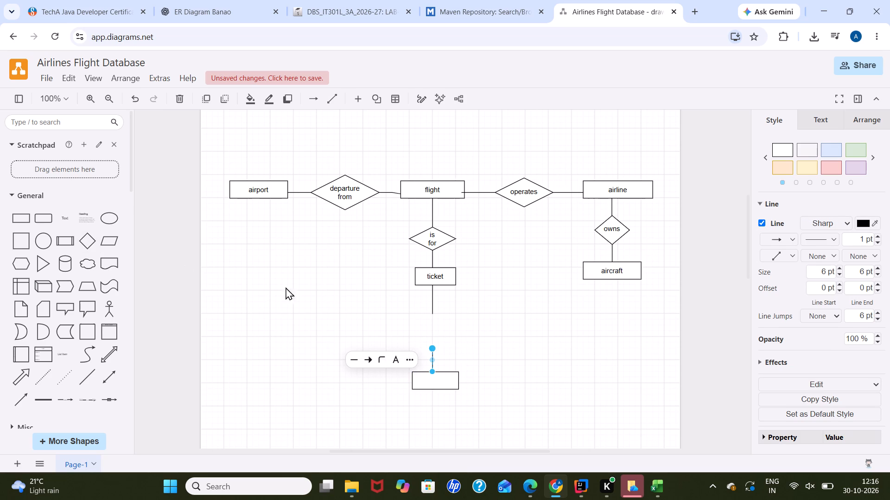
Place a diamond between ticket's line and the blank rectangle, reduce its height slightly, and label it "contains".
{"action": "left_click_drag", "start_coordinate": [82, 237], "coordinate": [408, 311]}
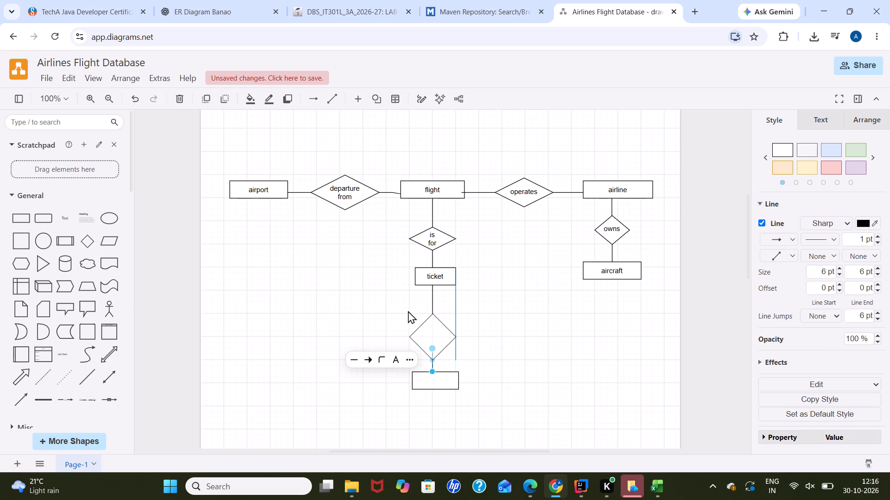
{"action": "left_click_drag", "start_coordinate": [408, 311], "coordinate": [409, 310]}
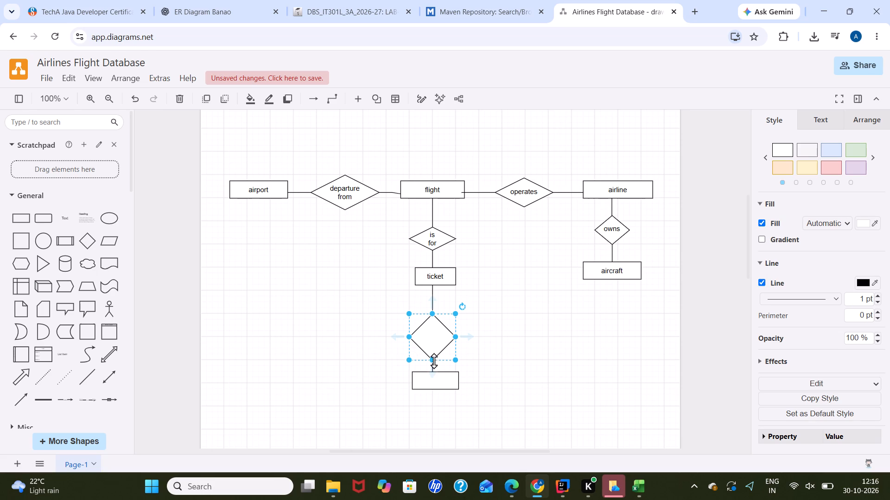
{"action": "left_click_drag", "start_coordinate": [434, 360], "coordinate": [434, 352]}
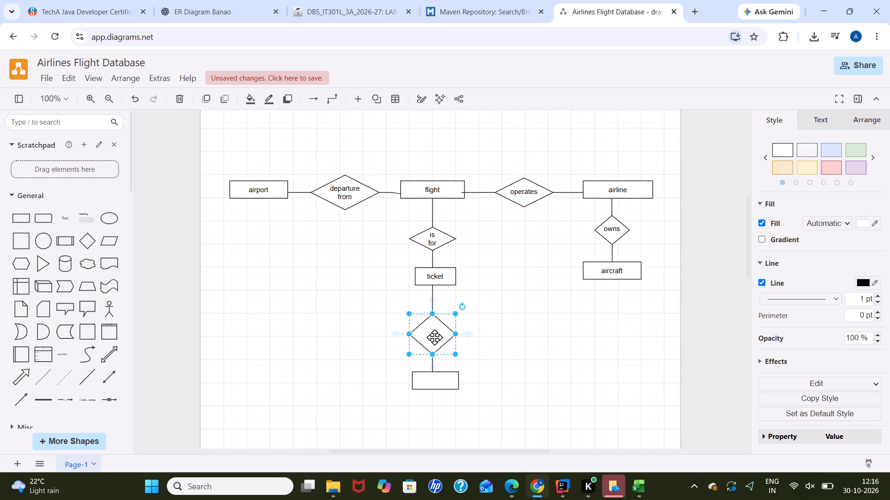
{"action": "left_click", "coordinate": [434, 337]}
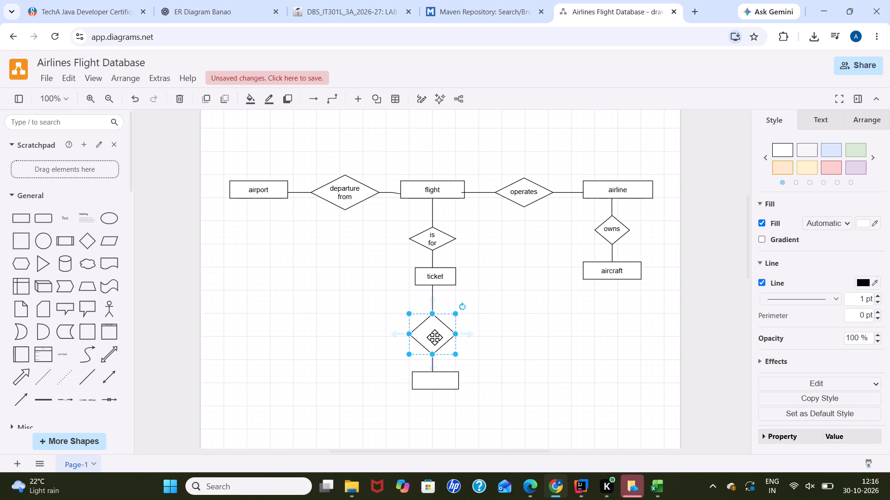
{"action": "type", "text": "contains"}
Label the blank rectangle below the contains diamond "booking".
{"action": "left_click", "coordinate": [444, 377]}
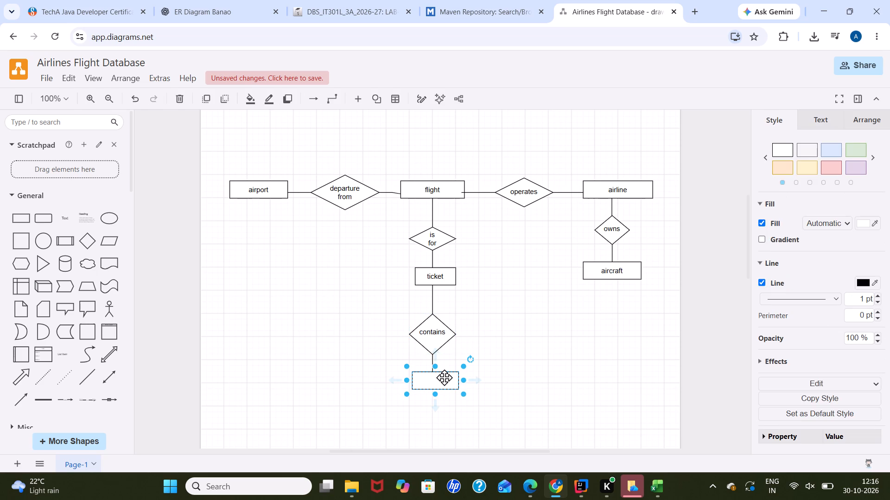
{"action": "type", "text": "booking"}
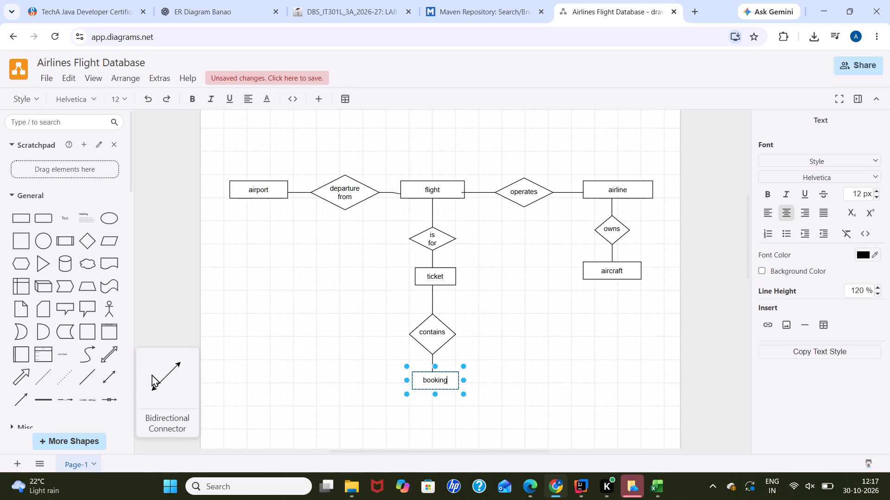
Add a short horizontal line extending outward from the right side of booking.
{"action": "left_click_drag", "start_coordinate": [89, 376], "coordinate": [464, 378]}
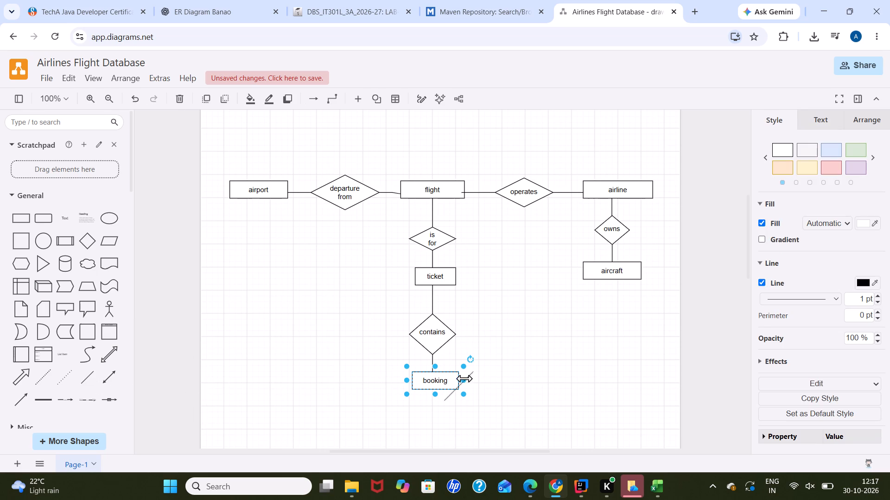
{"action": "left_click_drag", "start_coordinate": [464, 378], "coordinate": [459, 357]}
{"action": "left_click_drag", "start_coordinate": [483, 354], "coordinate": [487, 369]}
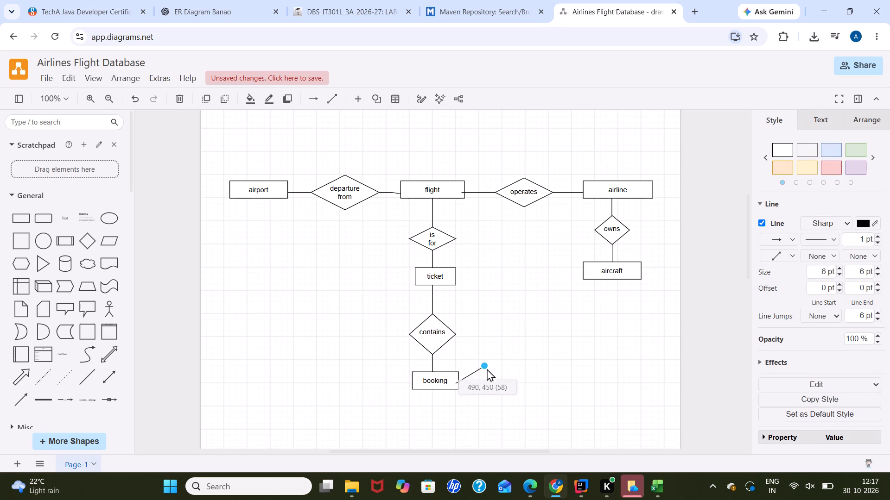
{"action": "left_click_drag", "start_coordinate": [487, 369], "coordinate": [488, 381]}
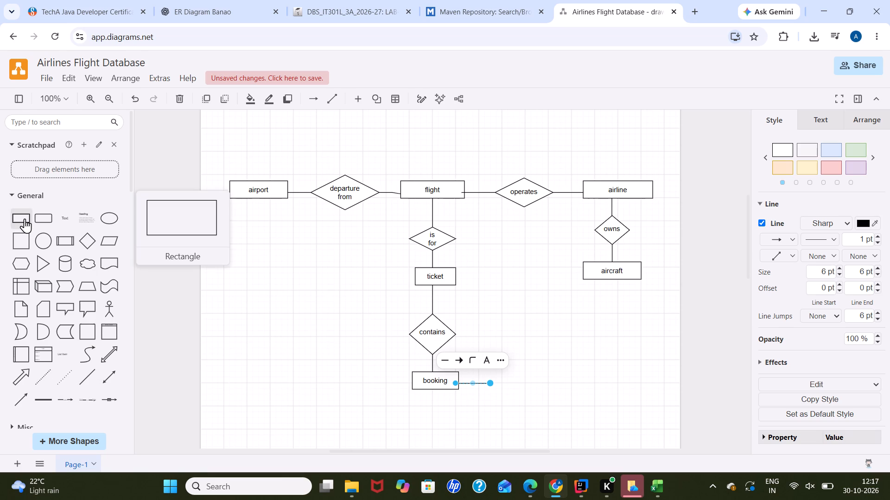
Place a blank rectangle beyond the end of booking's horizontal line and resize it to 90 x 30.
{"action": "left_click_drag", "start_coordinate": [25, 219], "coordinate": [532, 365]}
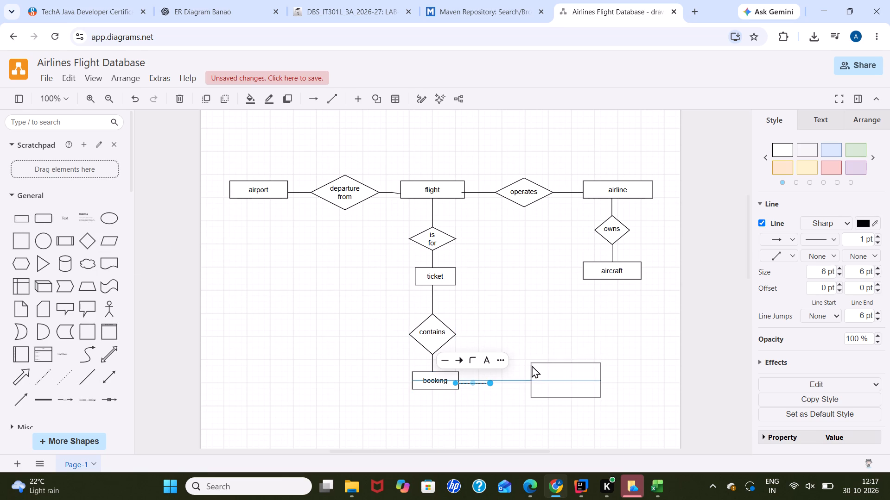
{"action": "left_click_drag", "start_coordinate": [532, 365], "coordinate": [520, 362]}
{"action": "left_click_drag", "start_coordinate": [520, 362], "coordinate": [522, 362]}
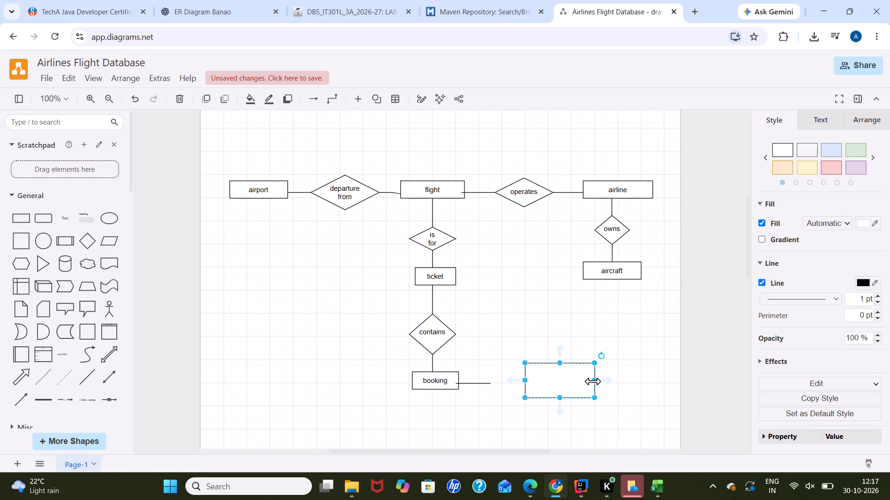
{"action": "left_click_drag", "start_coordinate": [592, 381], "coordinate": [574, 387]}
{"action": "left_click_drag", "start_coordinate": [553, 400], "coordinate": [549, 392]}
{"action": "left_click_drag", "start_coordinate": [553, 361], "coordinate": [553, 369]}
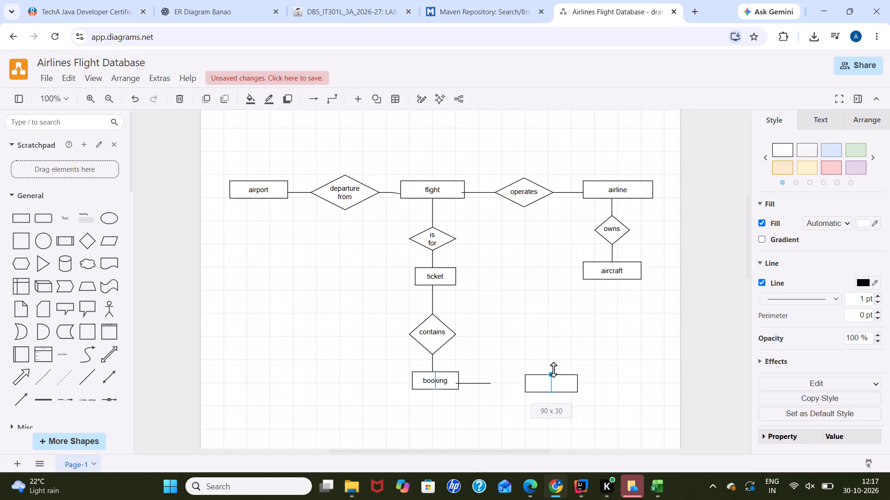
{"action": "left_click_drag", "start_coordinate": [553, 369], "coordinate": [553, 370]}
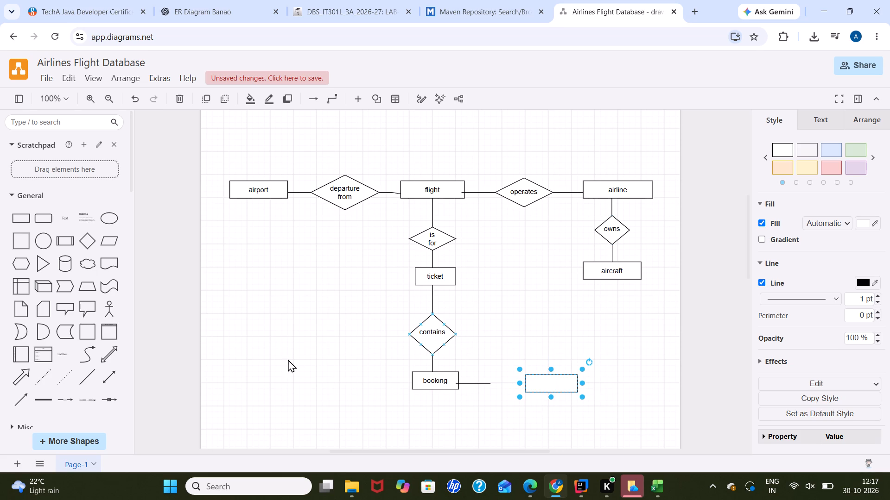
Shorten the horizontal line extending from booking toward the blank rectangle.
{"action": "left_click_drag", "start_coordinate": [489, 383], "coordinate": [483, 383]}
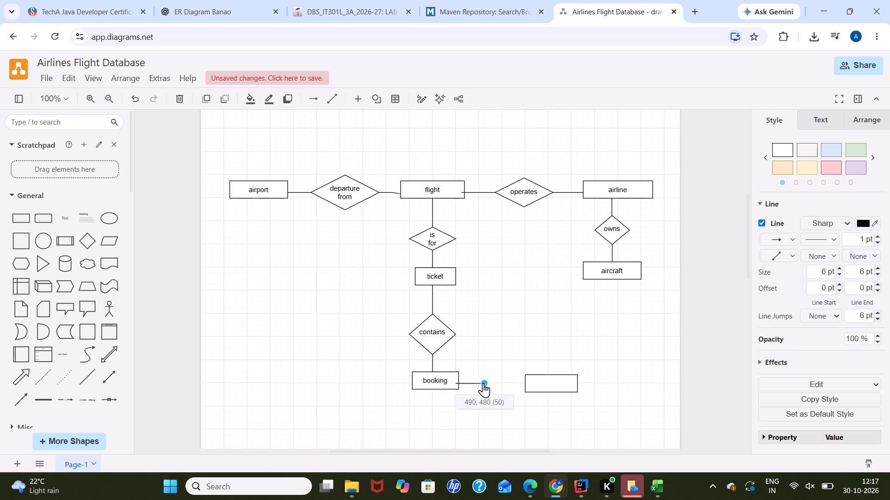
{"action": "left_click_drag", "start_coordinate": [483, 383], "coordinate": [471, 383]}
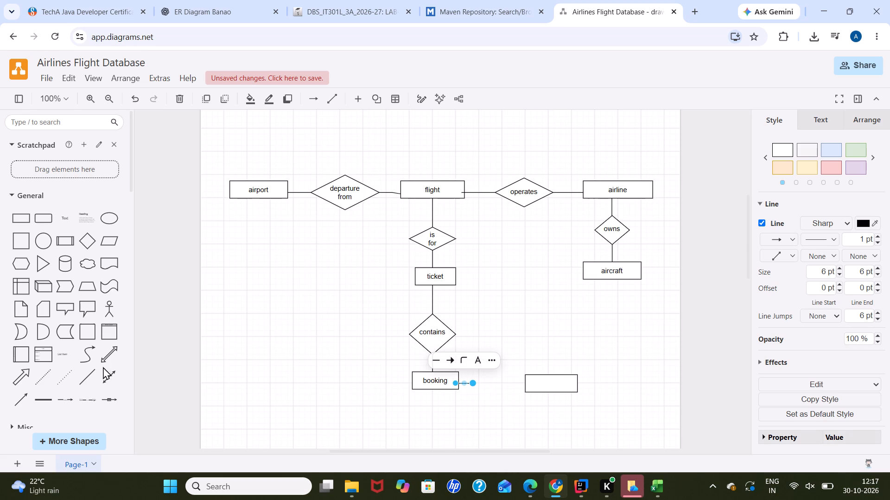
Add a short horizontal line from the blank rectangle toward booking, leaving a gap between it and booking's line.
{"action": "left_click_drag", "start_coordinate": [88, 377], "coordinate": [508, 379]}
{"action": "left_click_drag", "start_coordinate": [508, 379], "coordinate": [501, 383]}
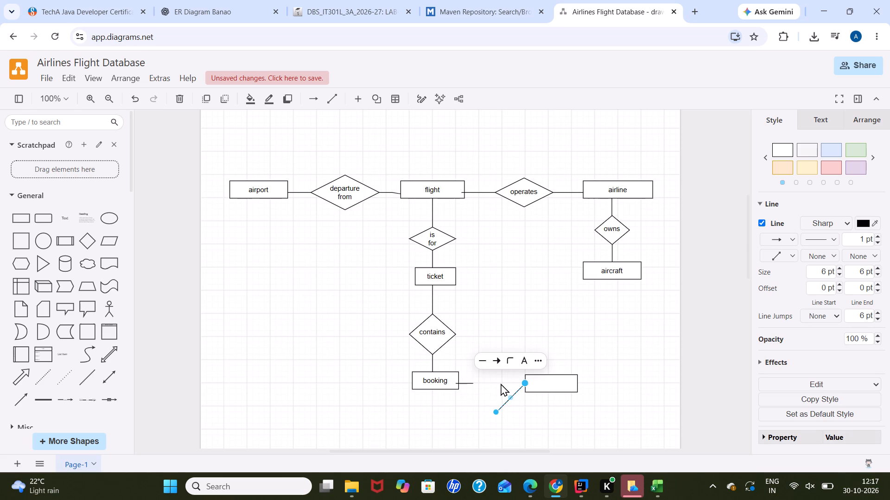
{"action": "left_click_drag", "start_coordinate": [496, 412], "coordinate": [509, 380]}
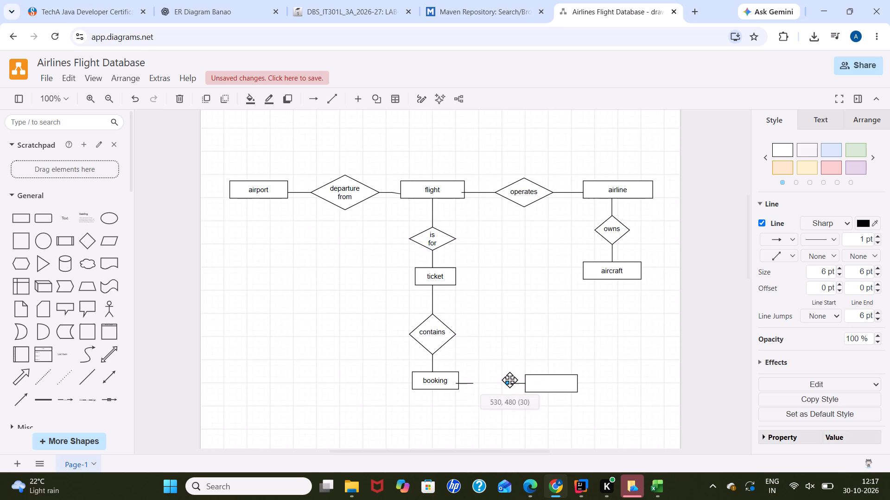
{"action": "left_click_drag", "start_coordinate": [509, 380], "coordinate": [515, 383]}
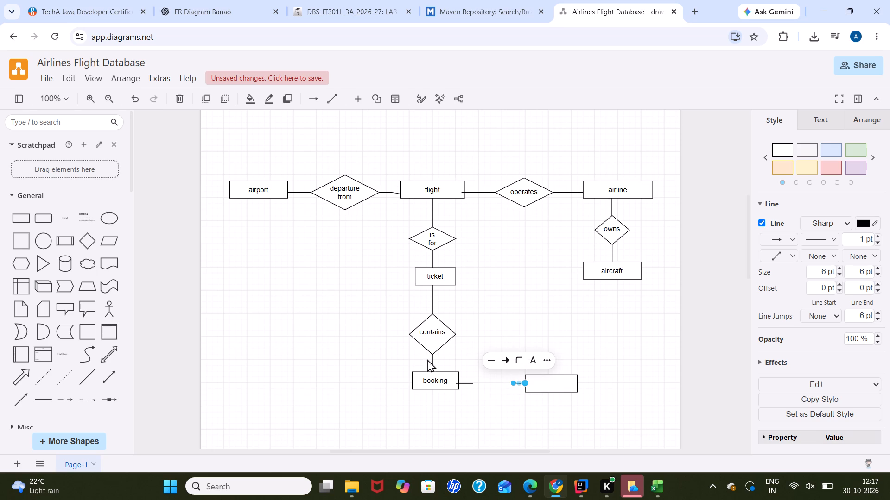
Place a diamond in the gap between booking and the blank rectangle, reduce its height, and label it "has".
{"action": "left_click_drag", "start_coordinate": [93, 233], "coordinate": [447, 375]}
{"action": "left_click_drag", "start_coordinate": [447, 375], "coordinate": [472, 359]}
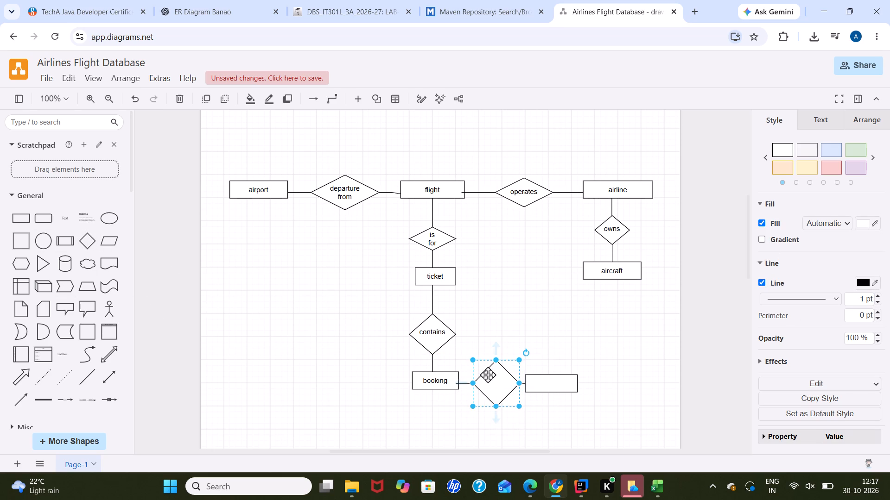
{"action": "left_click_drag", "start_coordinate": [495, 409], "coordinate": [496, 402]}
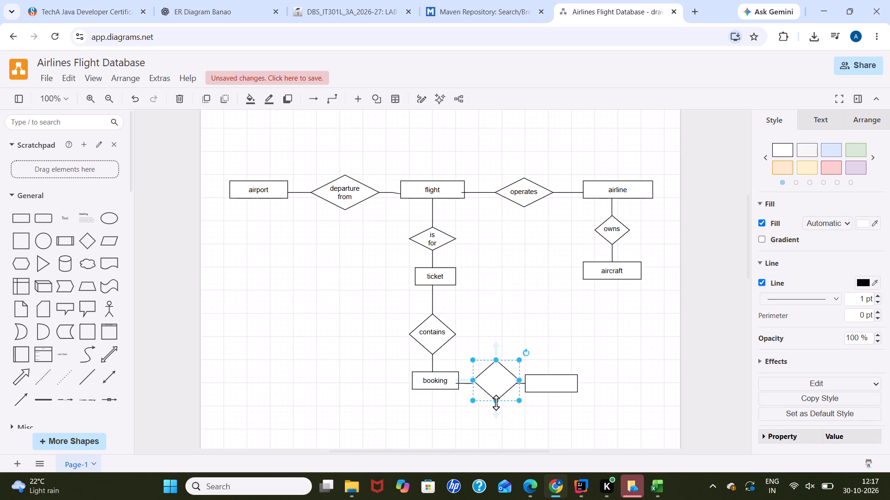
{"action": "left_click_drag", "start_coordinate": [496, 361], "coordinate": [496, 365]}
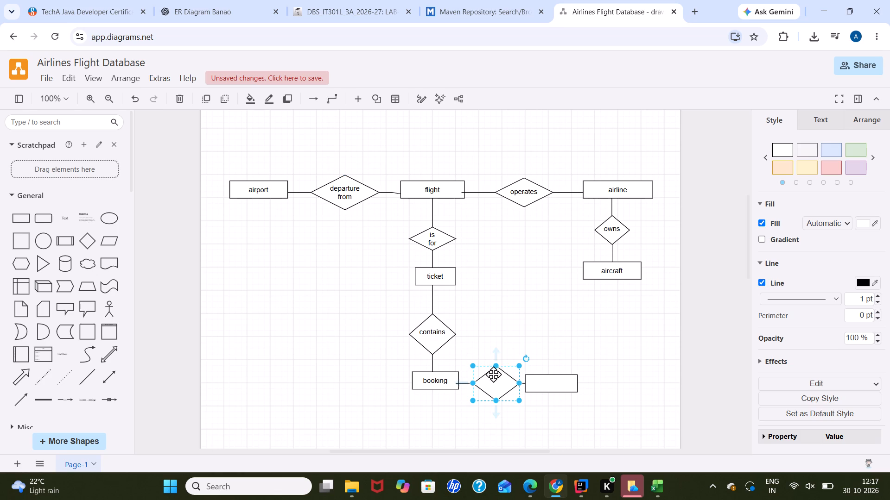
{"action": "left_click", "coordinate": [494, 382]}
{"action": "type", "text": "has"}
Label the blank rectangle beside the has diamond "payment".
{"action": "left_click", "coordinate": [539, 385]}
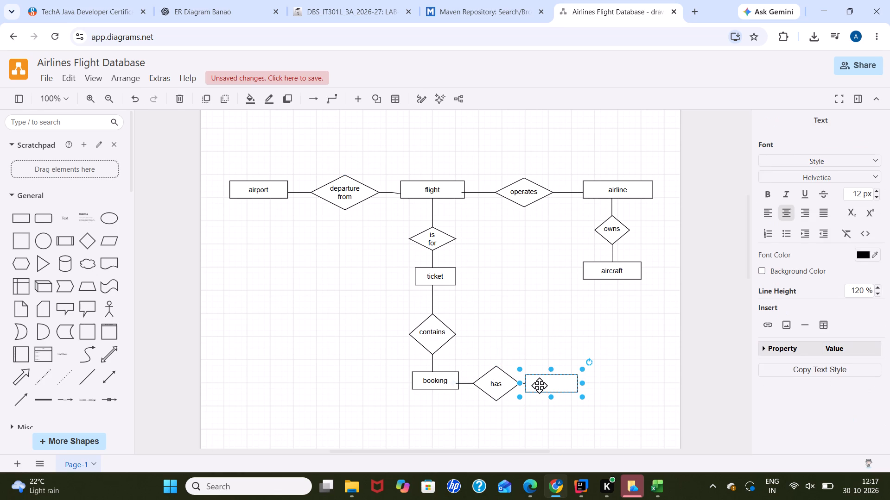
{"action": "key", "text": "p"}
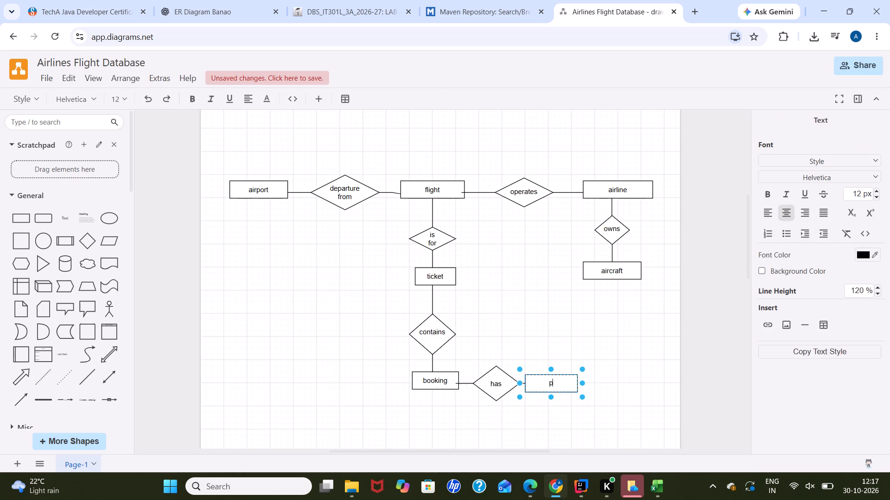
{"action": "type", "text": "ayment"}
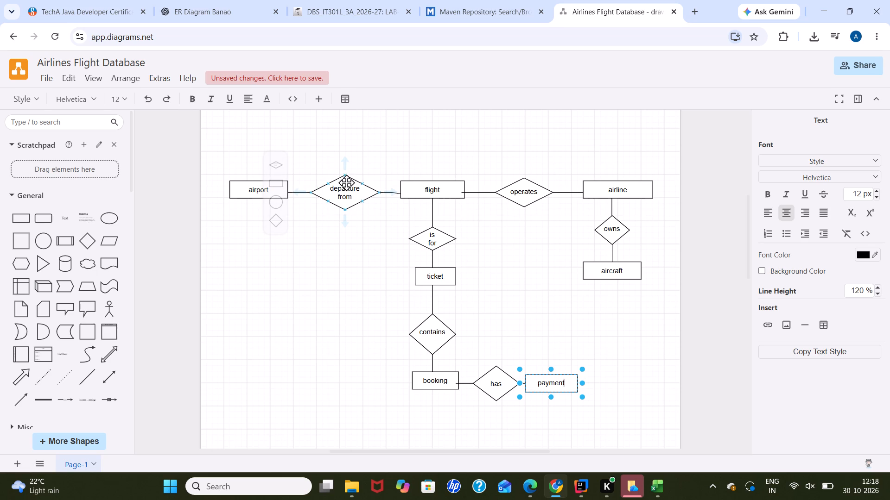
Move the departure from diamond up, above the row between airport and flight.
{"action": "left_click_drag", "start_coordinate": [346, 181], "coordinate": [345, 147]}
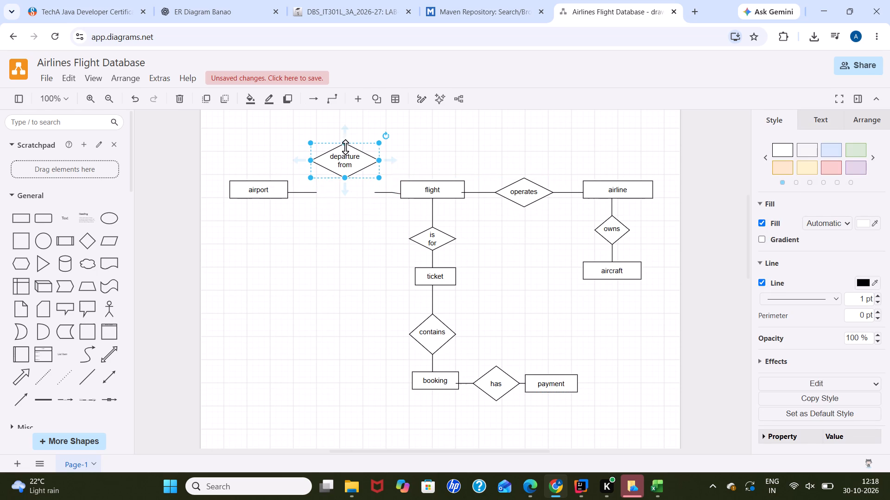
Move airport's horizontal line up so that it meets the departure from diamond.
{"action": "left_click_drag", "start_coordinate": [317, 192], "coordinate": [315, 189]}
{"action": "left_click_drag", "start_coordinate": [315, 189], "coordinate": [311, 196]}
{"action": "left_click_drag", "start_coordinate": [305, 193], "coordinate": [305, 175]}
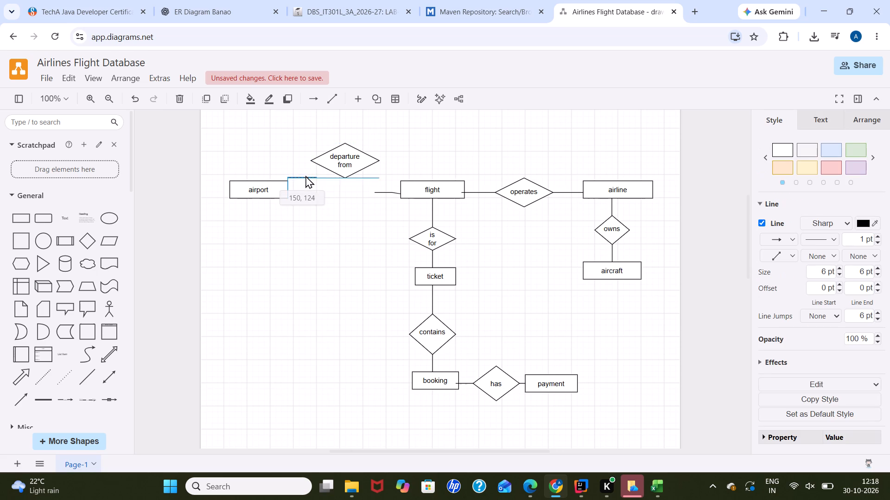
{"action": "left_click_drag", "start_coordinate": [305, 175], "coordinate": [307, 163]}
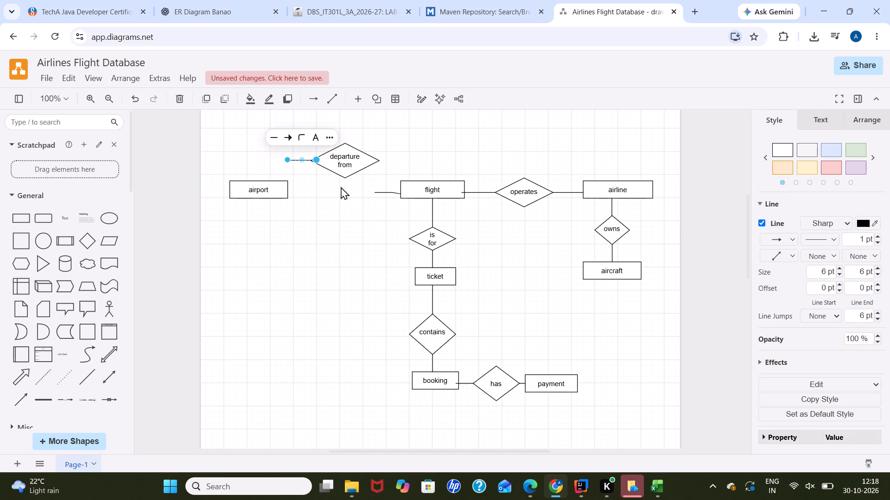
Delete the two lines that linked the departure from diamond to airport and flight.
{"action": "left_click", "coordinate": [298, 162]}
{"action": "key", "text": "Delete"}
{"action": "left_click", "coordinate": [384, 195]}
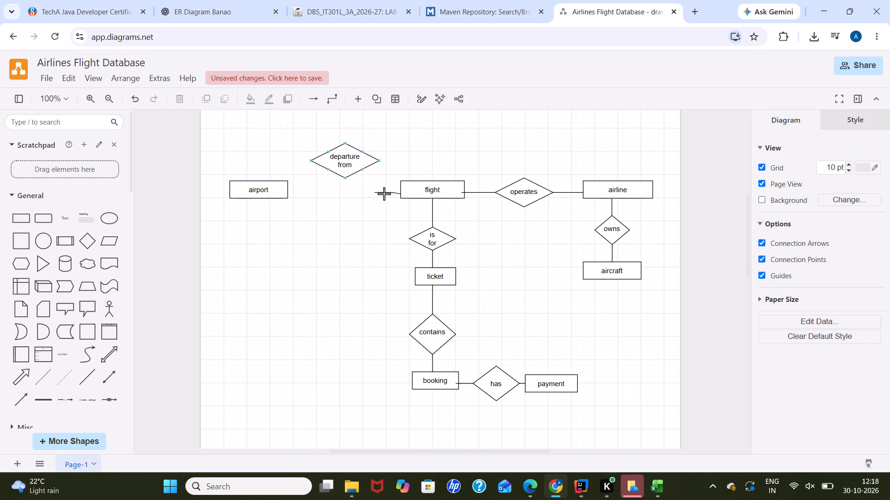
{"action": "left_click", "coordinate": [384, 194]}
{"action": "key", "text": "Delete"}
Place a diamond below departure from, reduce its height, widen it slightly, and label it "arrival at".
{"action": "left_click_drag", "start_coordinate": [83, 243], "coordinate": [318, 197]}
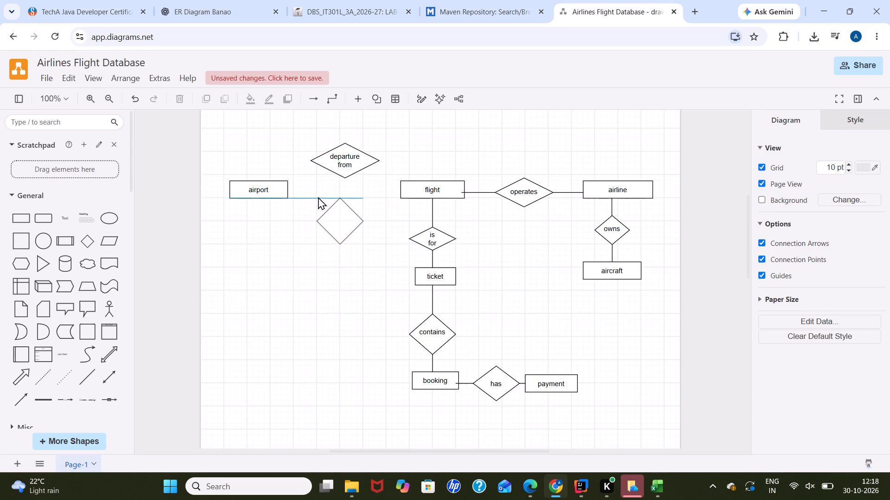
{"action": "left_click_drag", "start_coordinate": [318, 197], "coordinate": [319, 196]}
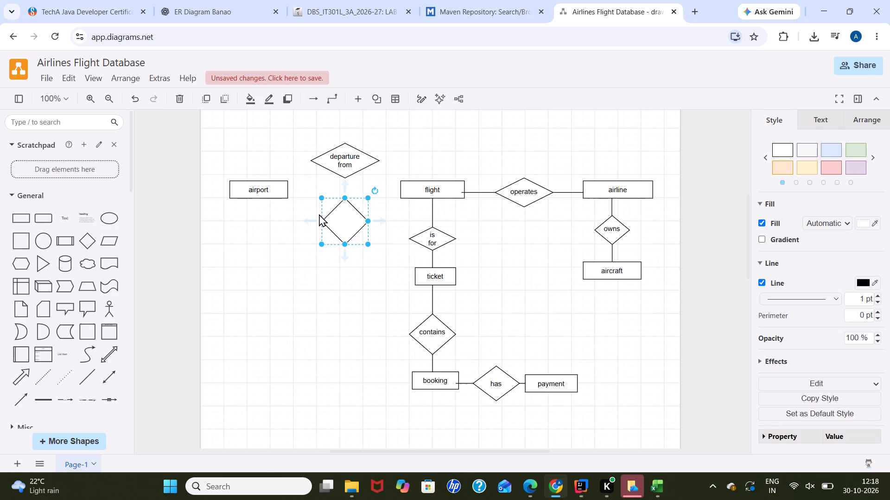
{"action": "left_click", "coordinate": [319, 214]}
{"action": "left_click", "coordinate": [348, 244]}
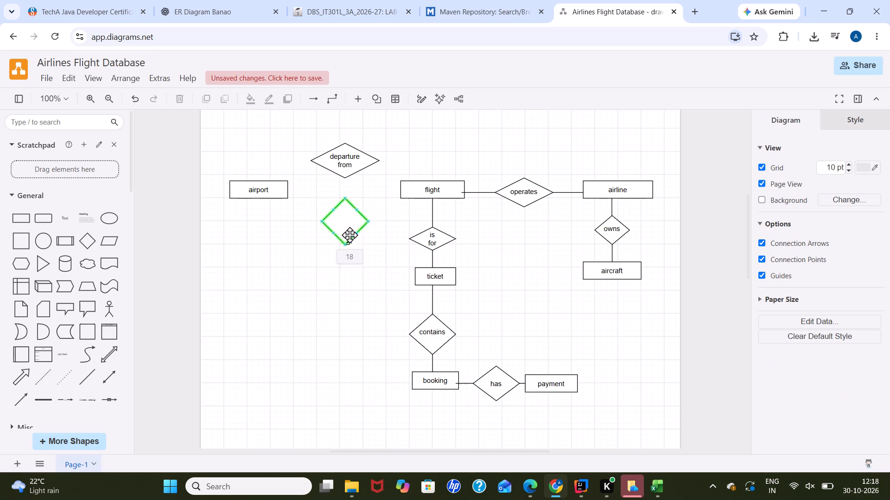
{"action": "double_click", "coordinate": [349, 242]}
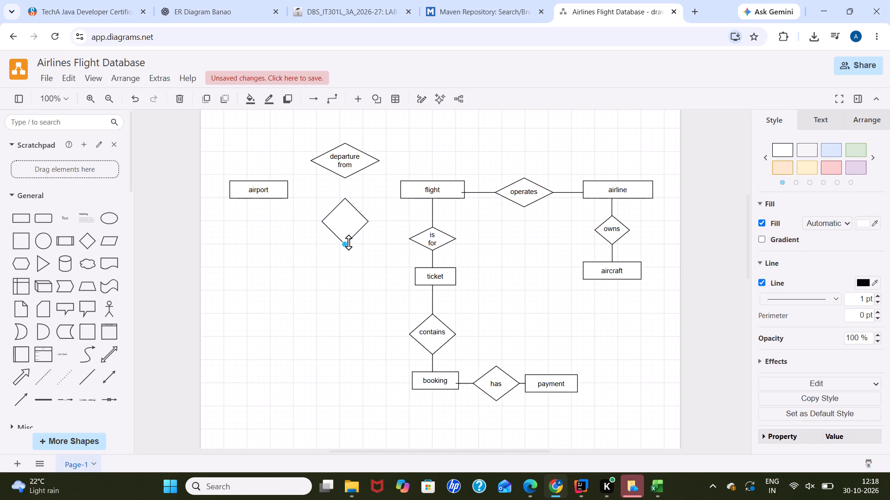
{"action": "left_click_drag", "start_coordinate": [346, 246], "coordinate": [348, 225]}
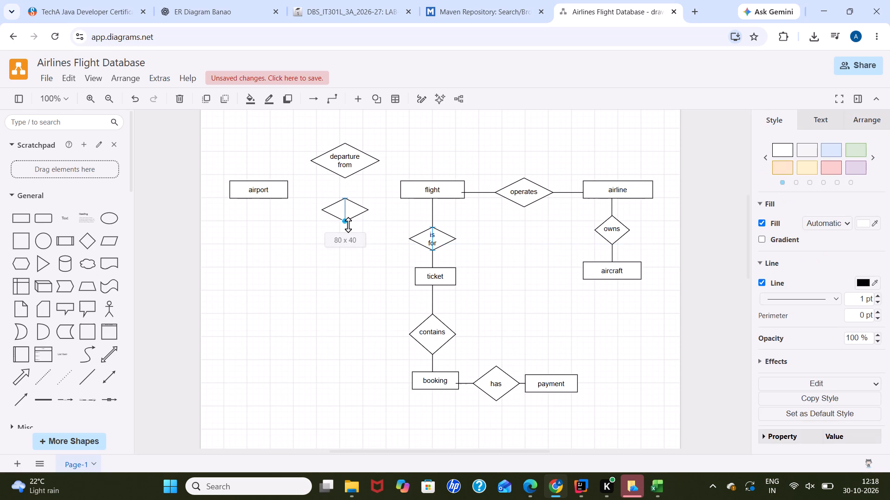
{"action": "left_click_drag", "start_coordinate": [348, 225], "coordinate": [348, 231]}
{"action": "left_click_drag", "start_coordinate": [323, 212], "coordinate": [318, 212]}
{"action": "left_click", "coordinate": [337, 213]}
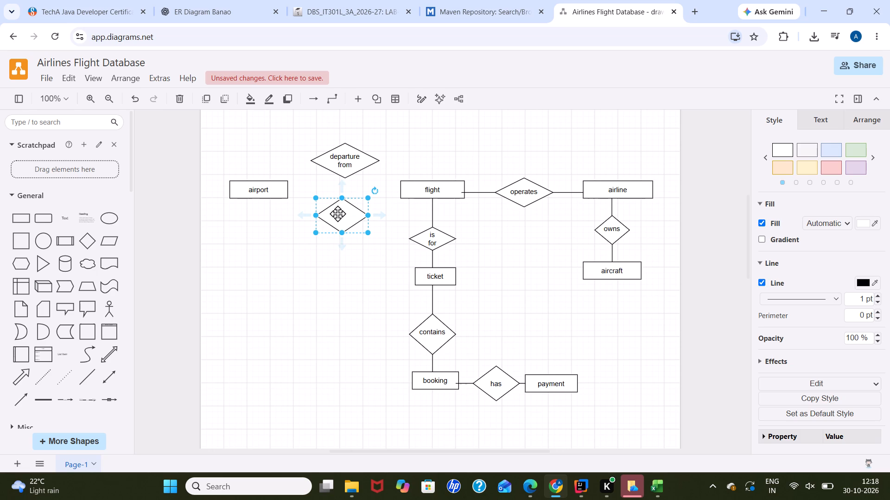
{"action": "type", "text": "arrival at"}
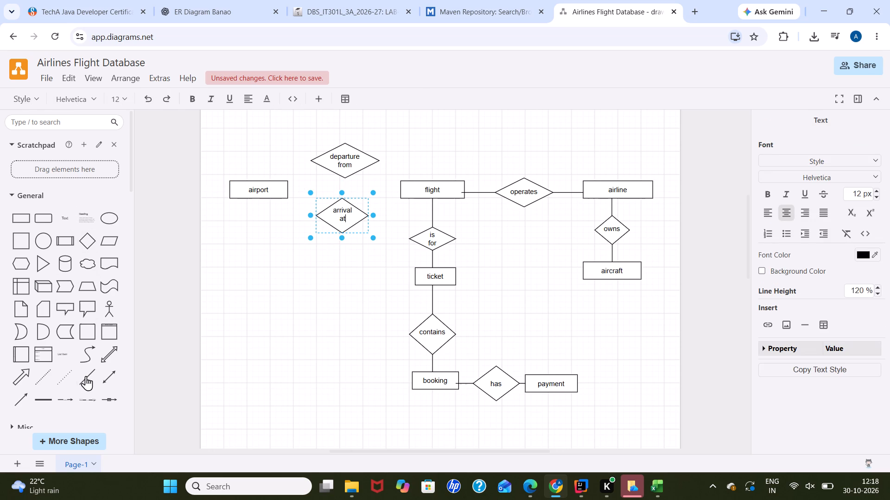
Connect airport's upper corner to the near tip of the departure from diamond with a straight line.
{"action": "left_click_drag", "start_coordinate": [86, 376], "coordinate": [280, 188]}
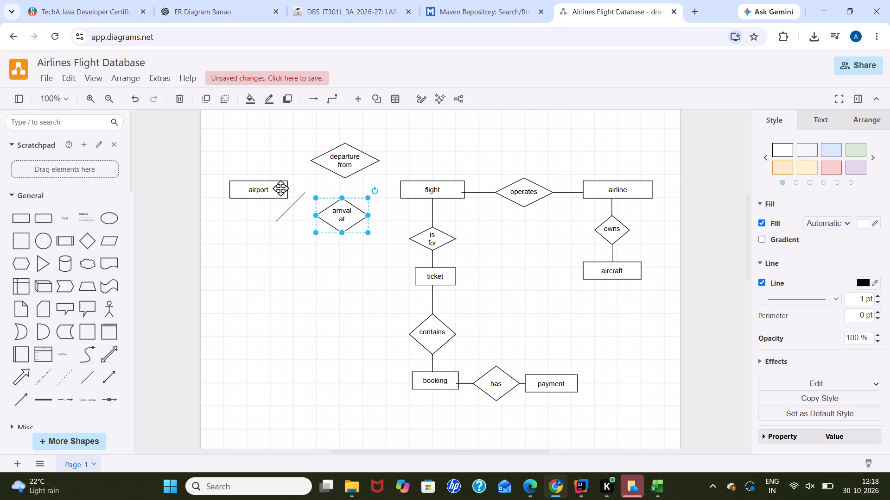
{"action": "left_click_drag", "start_coordinate": [280, 188], "coordinate": [289, 158]}
{"action": "left_click_drag", "start_coordinate": [289, 158], "coordinate": [288, 156]}
{"action": "left_click_drag", "start_coordinate": [318, 149], "coordinate": [317, 150]}
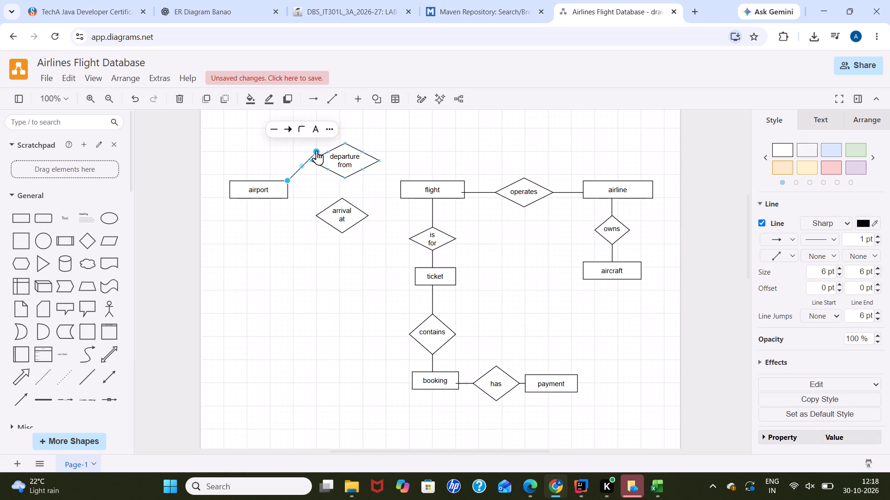
{"action": "left_click_drag", "start_coordinate": [317, 150], "coordinate": [311, 157]}
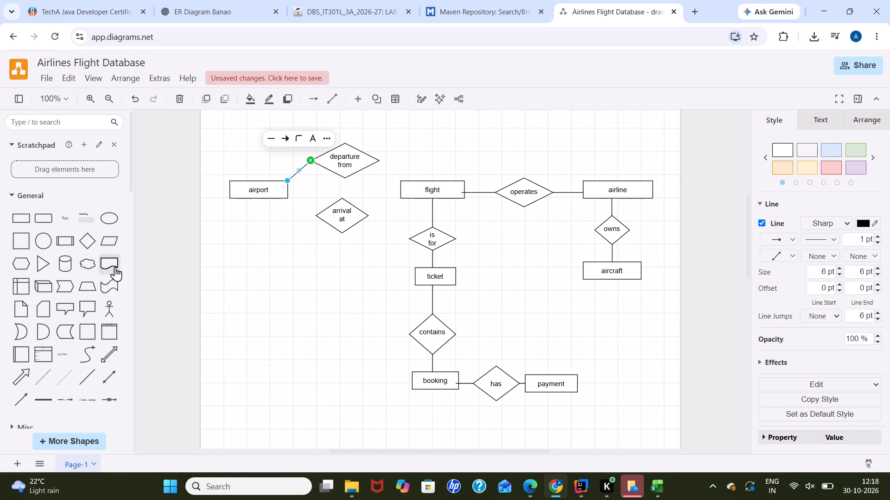
Connect airport's lower corner to the near tip of the arrival at diamond with a straight line.
{"action": "left_click_drag", "start_coordinate": [93, 370], "coordinate": [274, 217]}
{"action": "left_click_drag", "start_coordinate": [274, 217], "coordinate": [289, 219]}
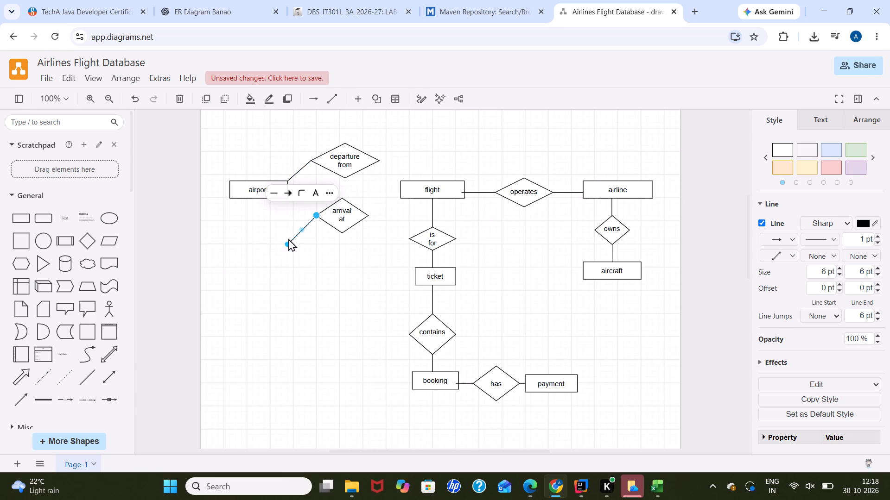
{"action": "left_click_drag", "start_coordinate": [286, 243], "coordinate": [288, 197]}
{"action": "left_click", "coordinate": [277, 227]}
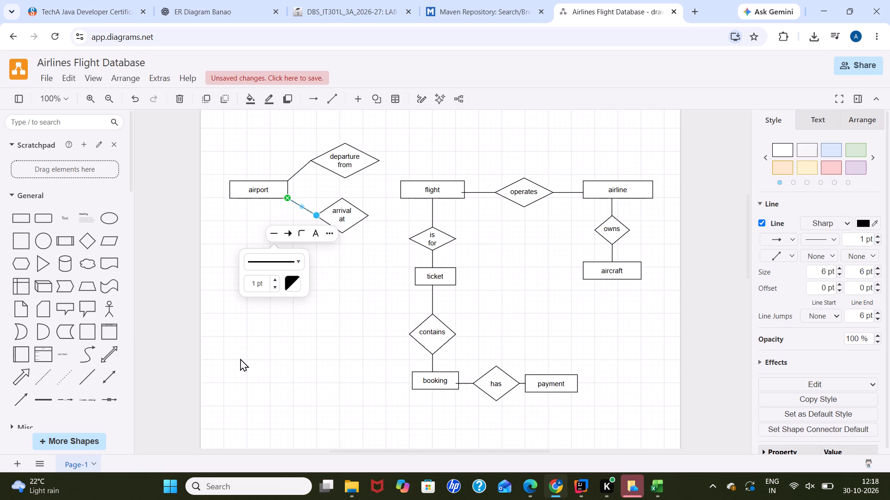
{"action": "left_click", "coordinate": [240, 358]}
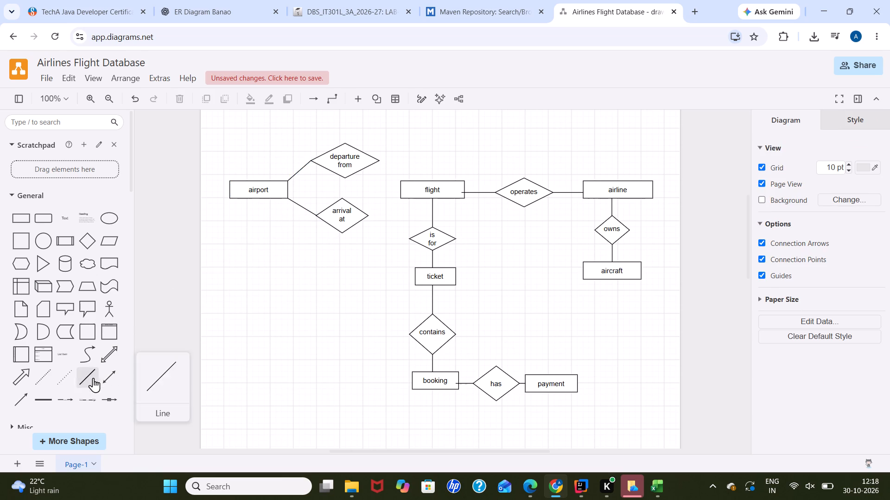
Connect the far tip of the departure from diamond to flight's upper corner with a straight line.
{"action": "left_click_drag", "start_coordinate": [93, 378], "coordinate": [372, 181]}
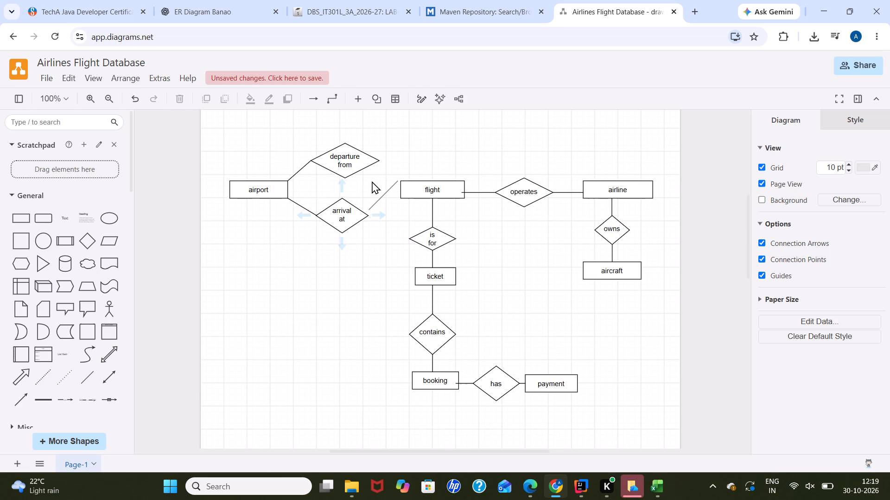
{"action": "left_click_drag", "start_coordinate": [372, 181], "coordinate": [374, 183]}
{"action": "left_click_drag", "start_coordinate": [374, 183], "coordinate": [375, 184]}
{"action": "left_click_drag", "start_coordinate": [375, 184], "coordinate": [374, 185]}
{"action": "left_click_drag", "start_coordinate": [374, 185], "coordinate": [375, 185]}
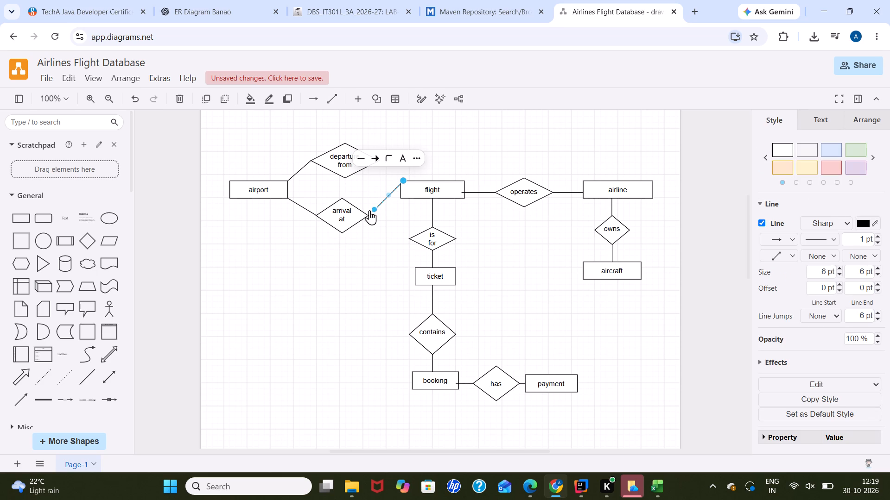
{"action": "left_click_drag", "start_coordinate": [375, 209], "coordinate": [380, 161]}
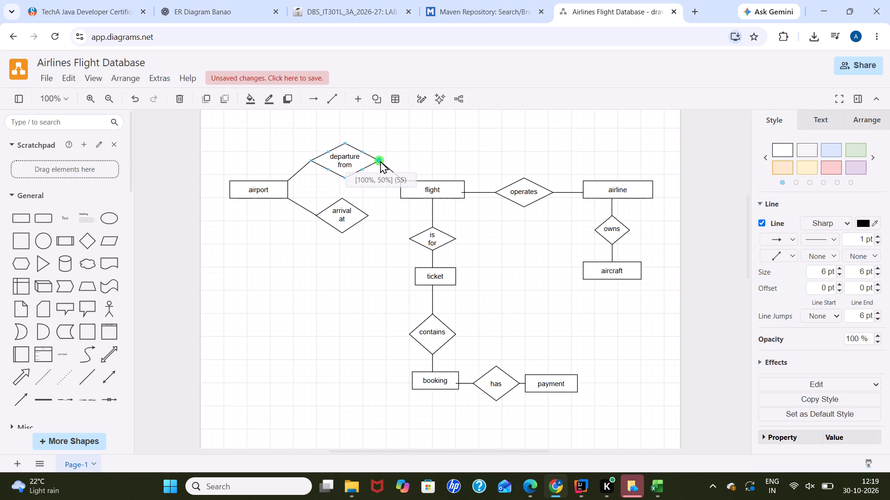
{"action": "left_click_drag", "start_coordinate": [380, 161], "coordinate": [380, 162]}
{"action": "left_click", "coordinate": [379, 191]}
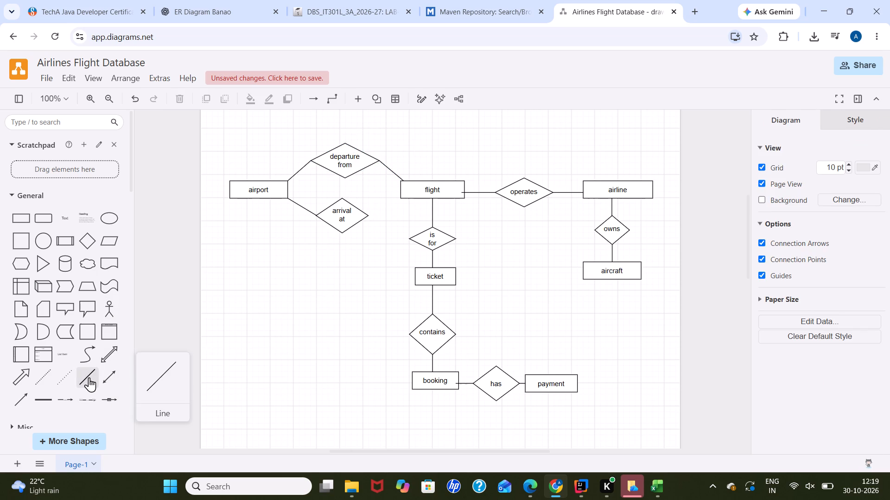
Connect the far tip of the arrival at diamond to flight's lower corner with a straight line.
{"action": "left_click_drag", "start_coordinate": [89, 377], "coordinate": [367, 196]}
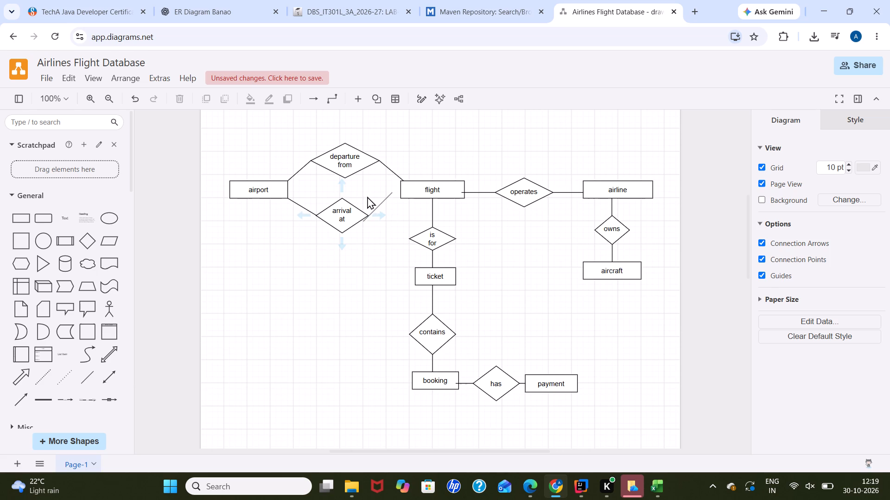
{"action": "left_click_drag", "start_coordinate": [367, 196], "coordinate": [372, 186]}
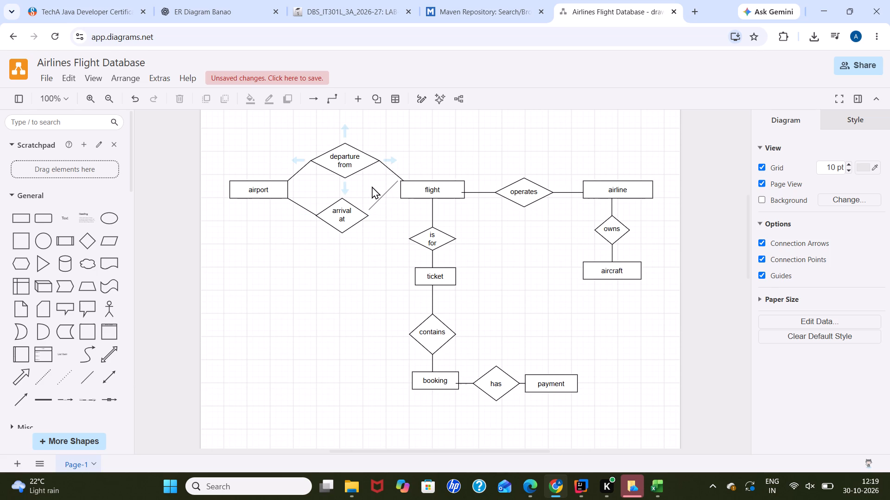
{"action": "left_click_drag", "start_coordinate": [372, 186], "coordinate": [374, 191]}
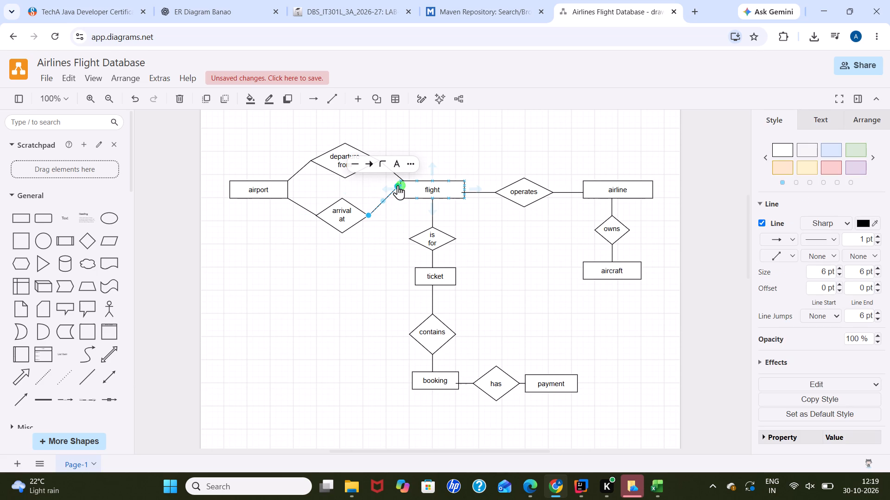
{"action": "left_click_drag", "start_coordinate": [397, 187], "coordinate": [396, 197]}
{"action": "left_click", "coordinate": [378, 245]}
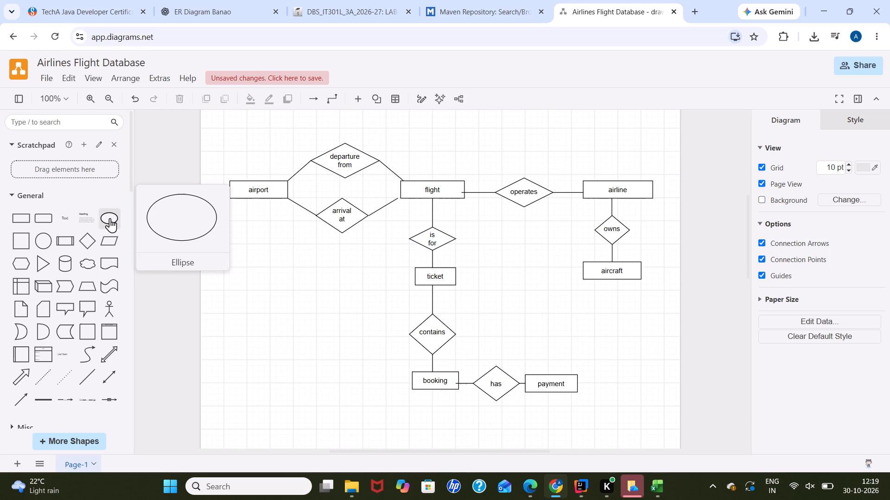
Add an attribute ellipse above airport, flatten it into a thin oval, and shift it toward departure from.
{"action": "left_click_drag", "start_coordinate": [110, 218], "coordinate": [239, 122]}
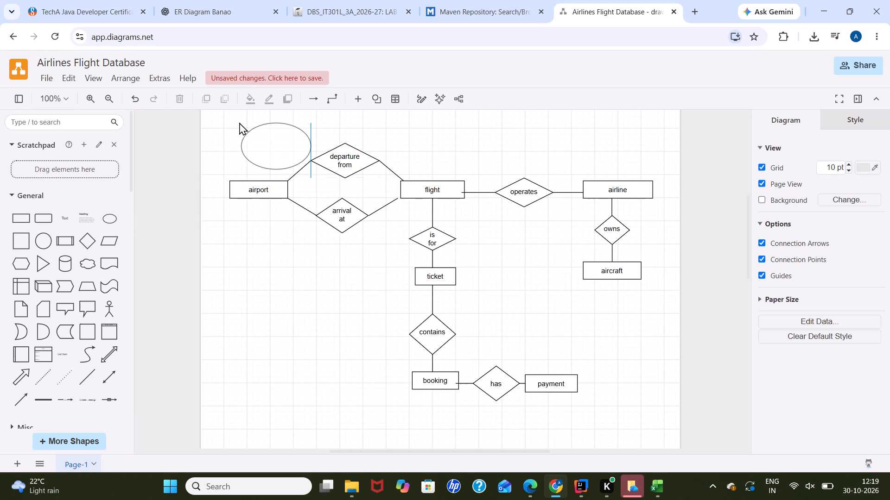
{"action": "left_click_drag", "start_coordinate": [239, 122], "coordinate": [236, 120]}
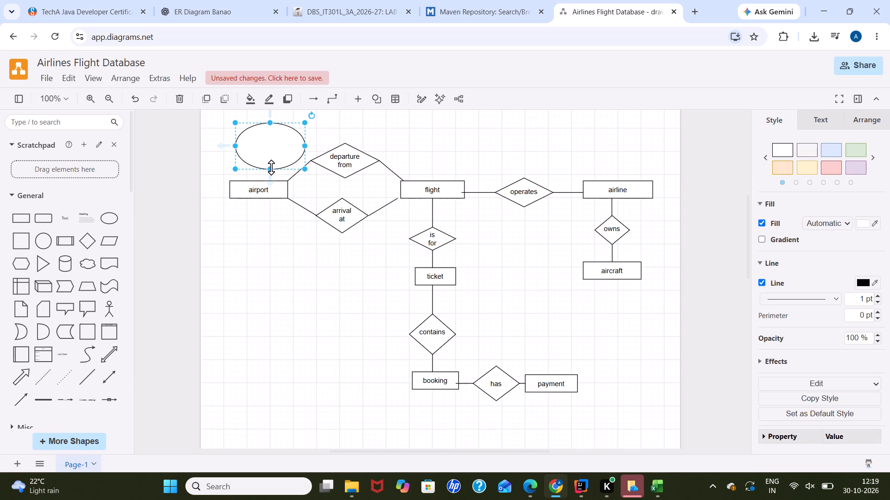
{"action": "left_click_drag", "start_coordinate": [271, 167], "coordinate": [286, 135]}
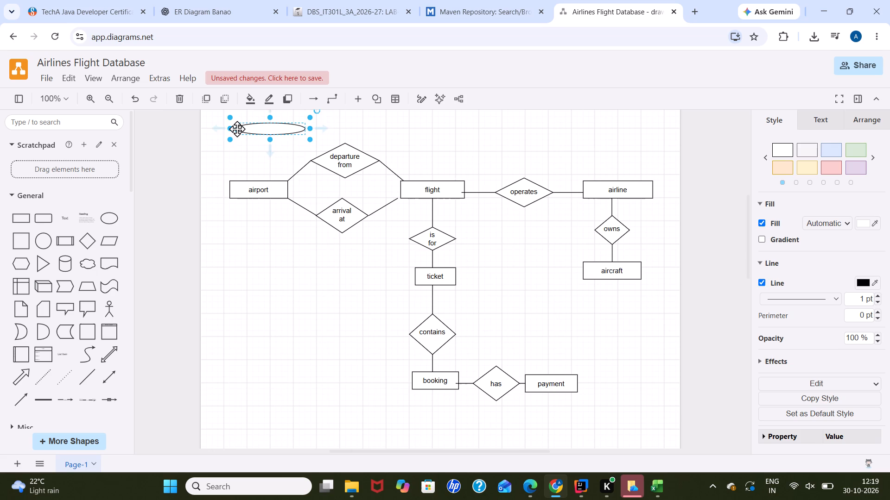
{"action": "left_click_drag", "start_coordinate": [237, 129], "coordinate": [250, 137]}
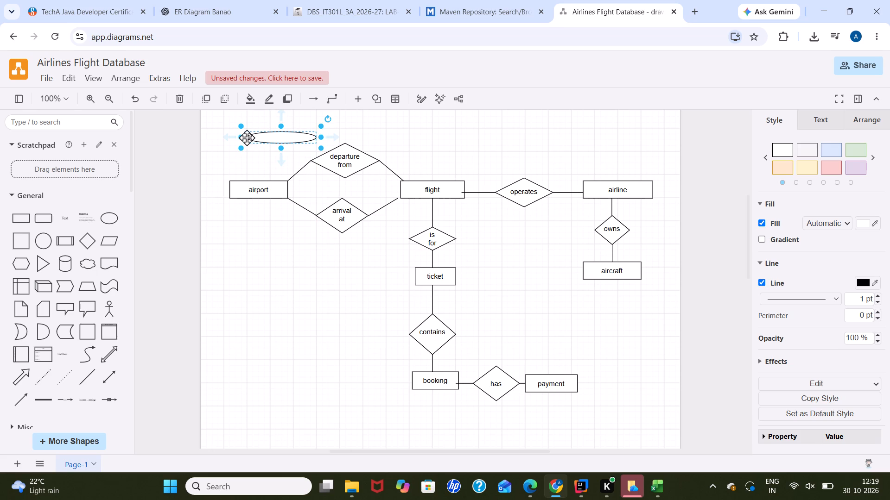
{"action": "left_click_drag", "start_coordinate": [246, 137], "coordinate": [256, 137]}
Add a second ellipse above and to the left of airport, halving its height and narrowing it.
{"action": "left_click_drag", "start_coordinate": [112, 222], "coordinate": [194, 155]}
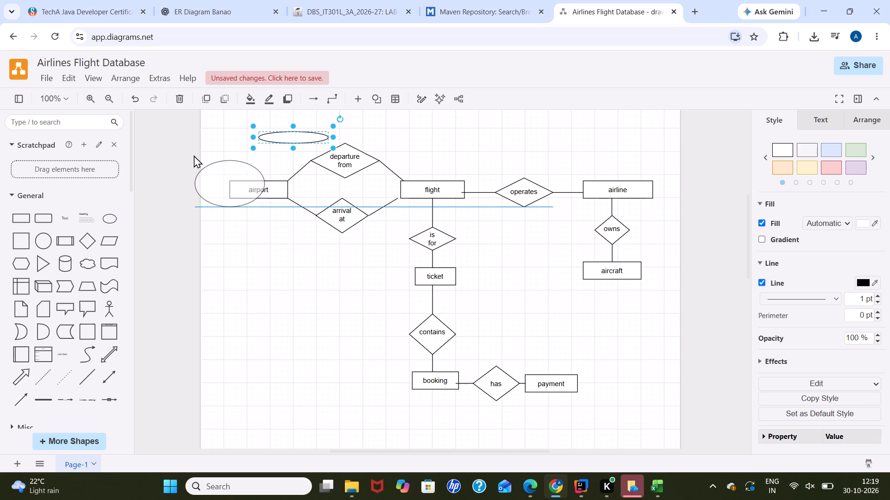
{"action": "left_click_drag", "start_coordinate": [194, 155], "coordinate": [197, 139]}
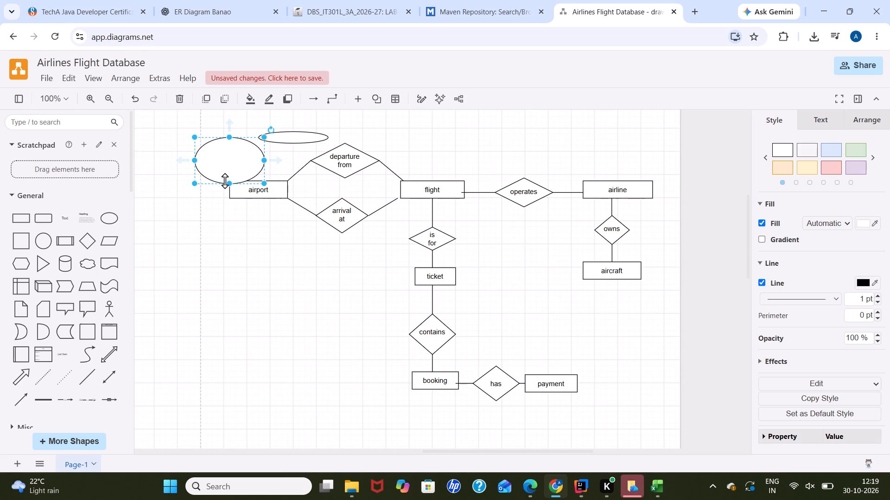
{"action": "left_click_drag", "start_coordinate": [225, 181], "coordinate": [211, 160]}
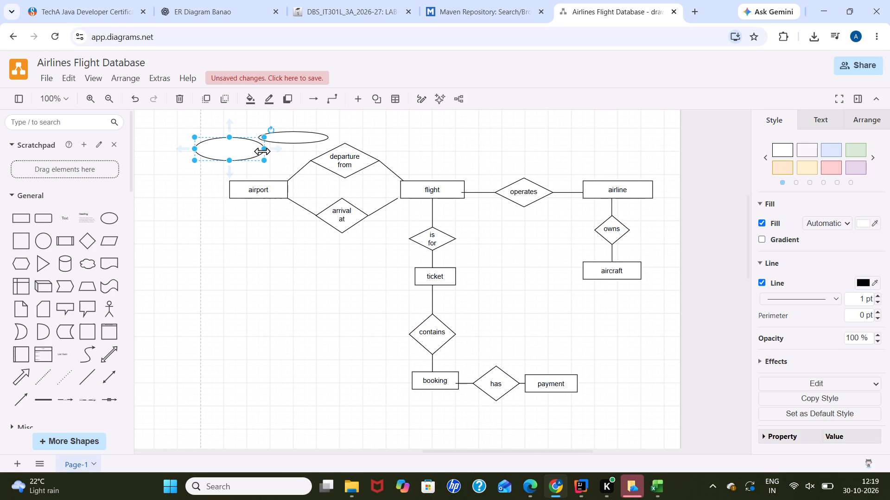
{"action": "left_click_drag", "start_coordinate": [265, 150], "coordinate": [242, 152]}
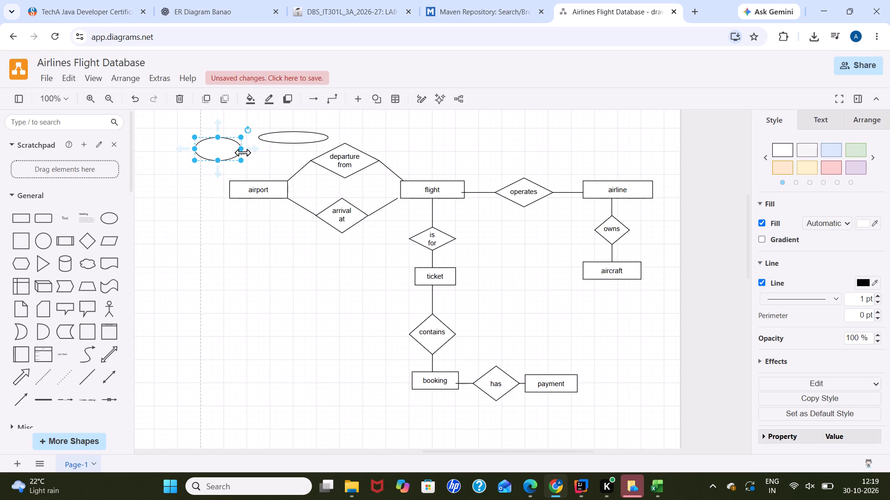
Move the thin oval closer to the second ellipse, slightly higher up, and make it a little taller.
{"action": "left_click_drag", "start_coordinate": [291, 137], "coordinate": [277, 143]}
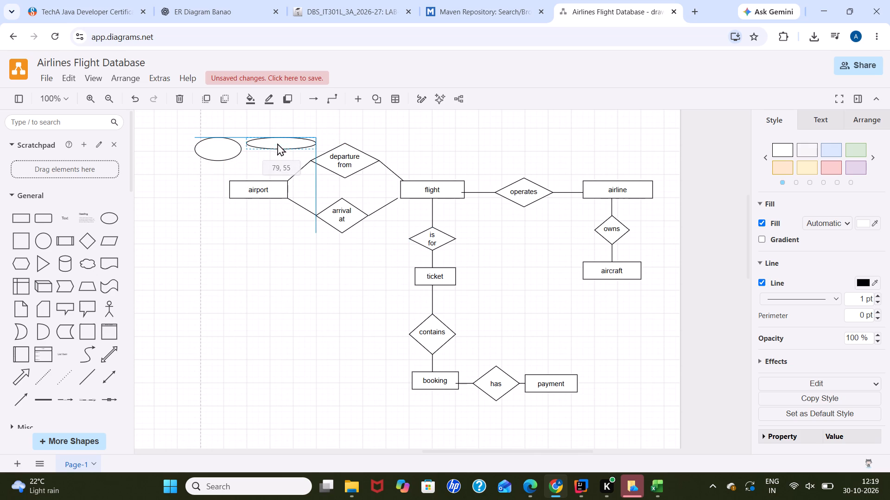
{"action": "left_click_drag", "start_coordinate": [277, 143], "coordinate": [277, 143]}
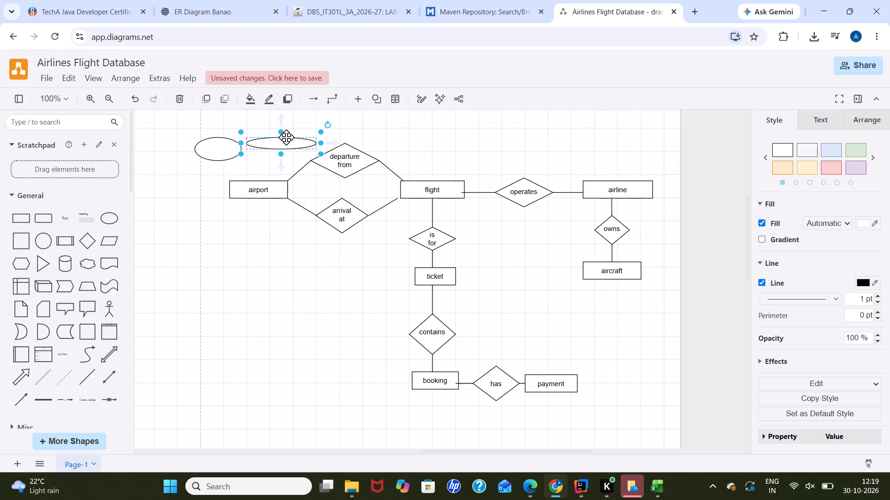
{"action": "left_click_drag", "start_coordinate": [285, 133], "coordinate": [282, 128]}
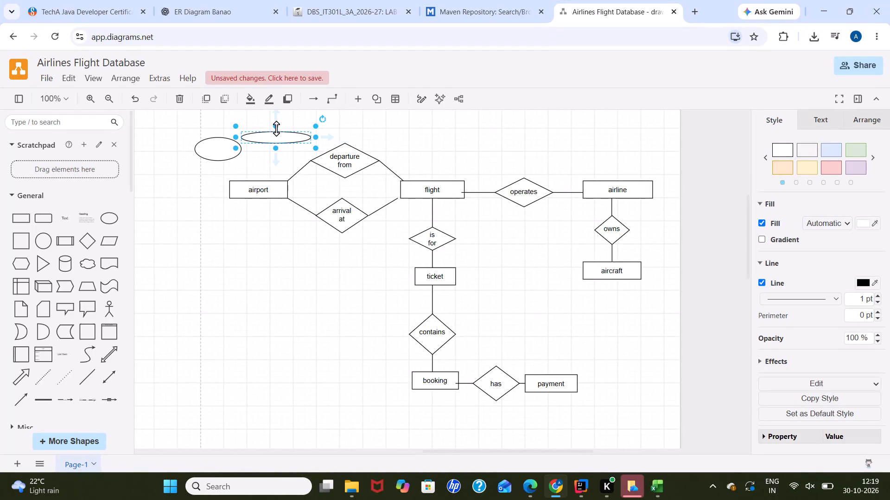
{"action": "left_click_drag", "start_coordinate": [276, 128], "coordinate": [276, 121]}
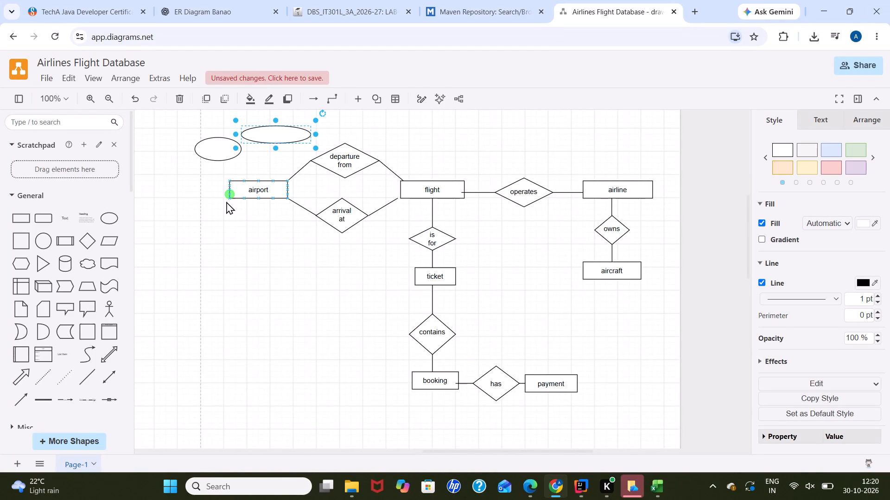
Add a third ellipse to the left of airport and reduce its height by half.
{"action": "left_click_drag", "start_coordinate": [113, 223], "coordinate": [160, 185]}
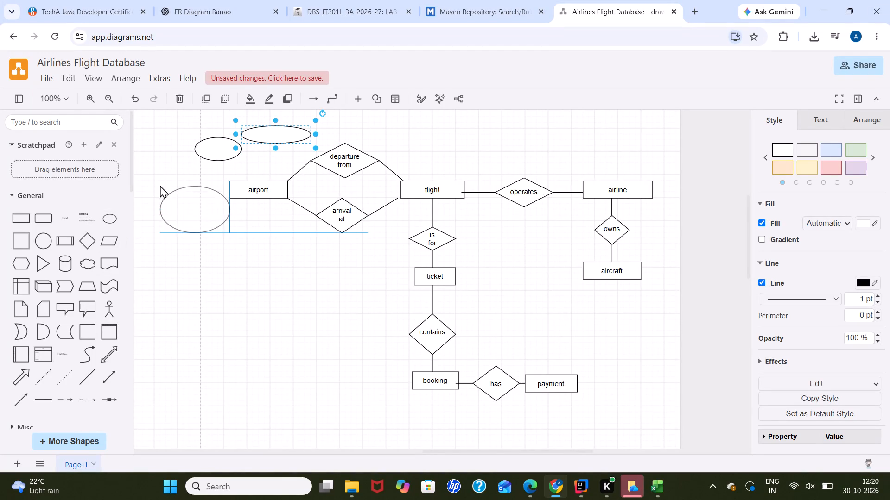
{"action": "left_click_drag", "start_coordinate": [160, 185], "coordinate": [145, 164]}
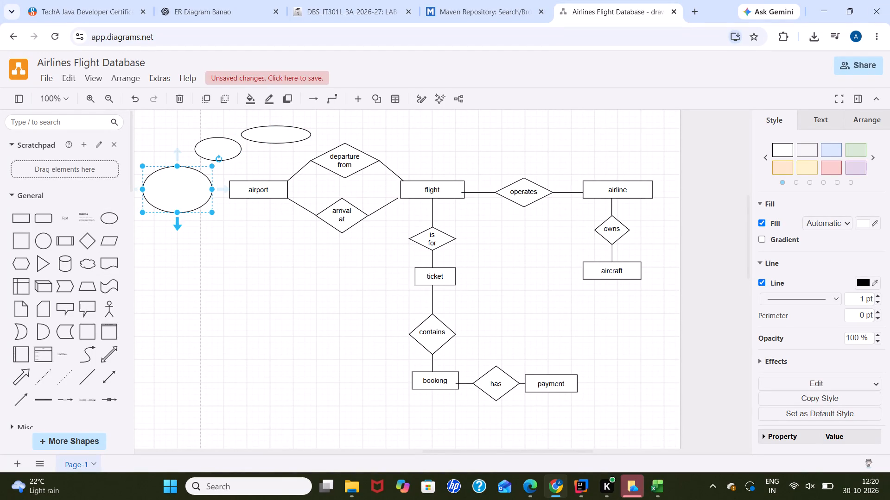
{"action": "left_click_drag", "start_coordinate": [176, 211], "coordinate": [178, 191]}
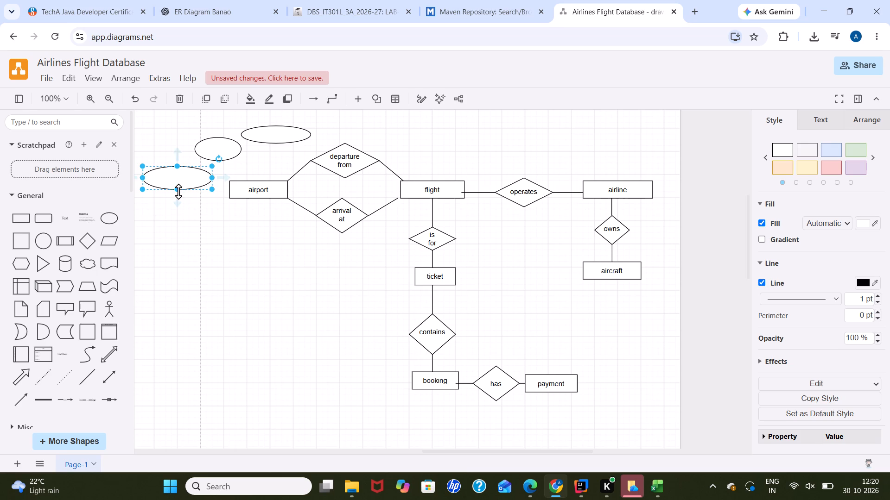
Add a fourth ellipse below and to the left of airport and reduce its height by half.
{"action": "left_click_drag", "start_coordinate": [114, 219], "coordinate": [170, 207]}
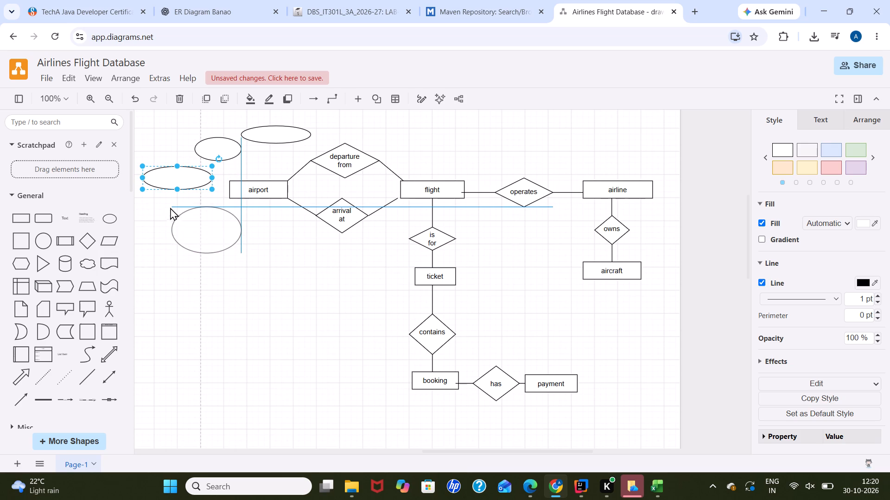
{"action": "left_click_drag", "start_coordinate": [170, 207], "coordinate": [164, 206]}
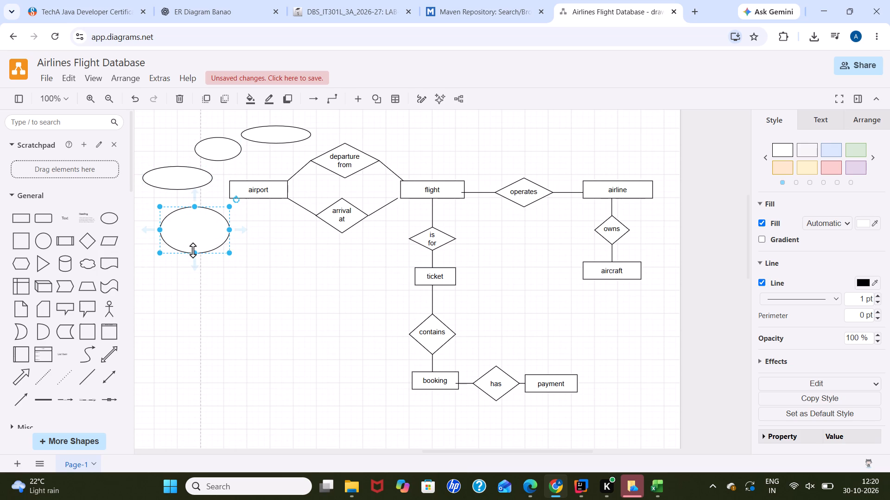
{"action": "left_click_drag", "start_coordinate": [195, 252], "coordinate": [193, 230]}
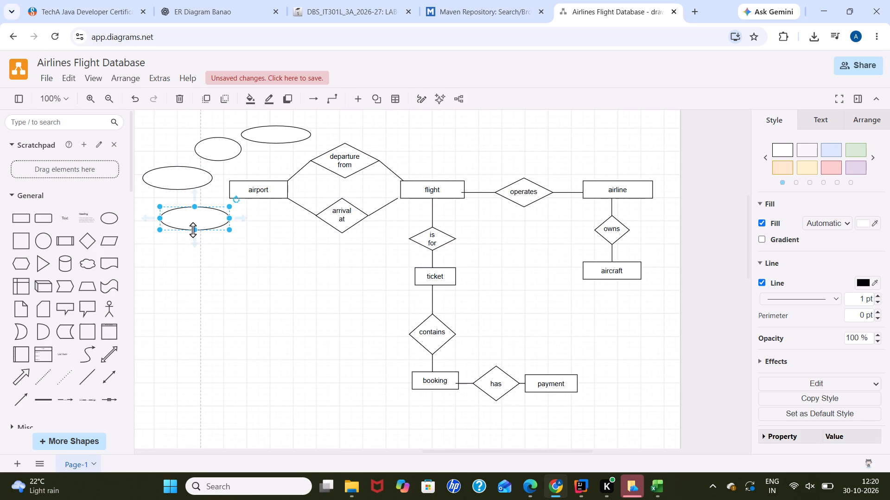
Widen the second ellipse, above and to the left of airport, by extending its left side.
{"action": "left_click", "coordinate": [216, 154]}
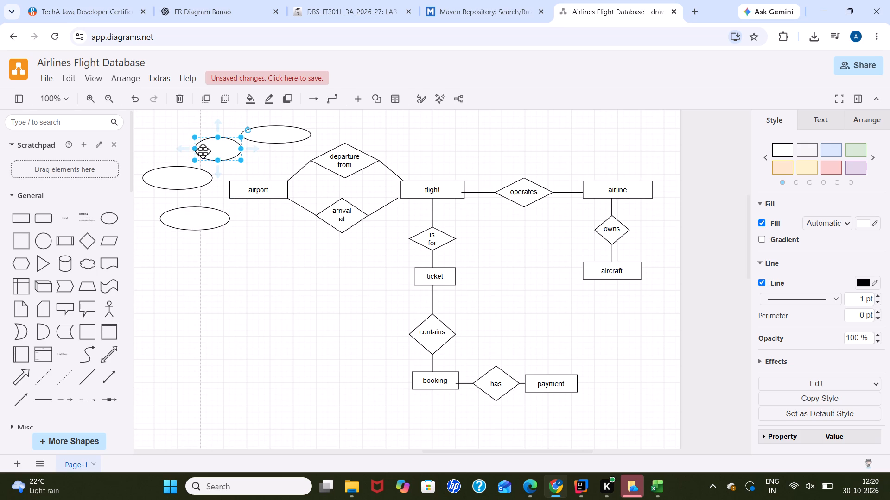
{"action": "left_click_drag", "start_coordinate": [197, 150], "coordinate": [183, 149]}
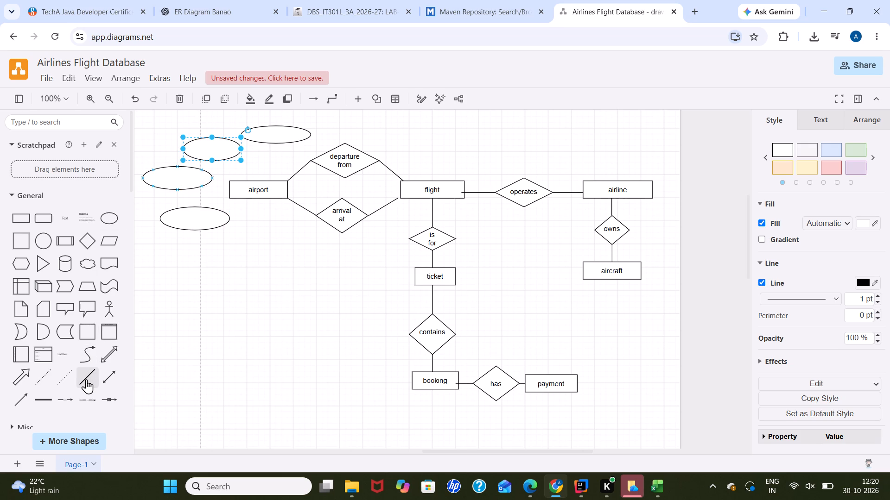
Connect the top edge of airport to the bottom of the thin oval above it with a plain straight line.
{"action": "left_click_drag", "start_coordinate": [86, 379], "coordinate": [246, 151]}
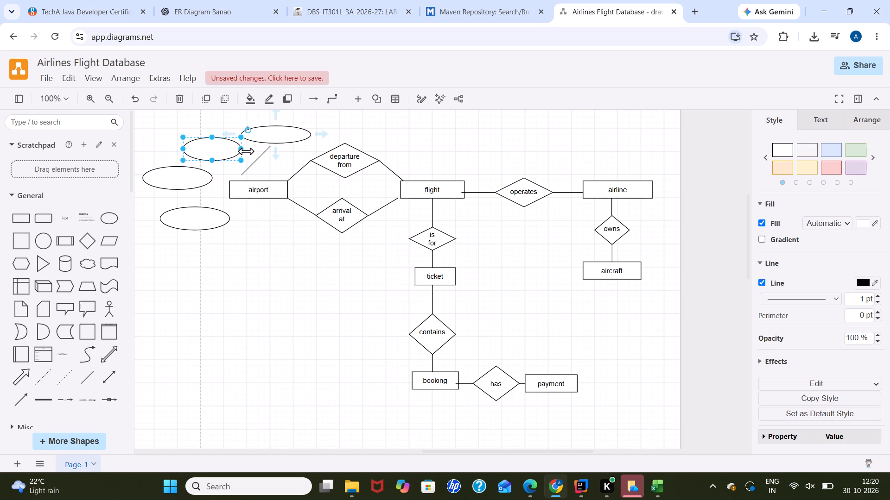
{"action": "left_click_drag", "start_coordinate": [246, 151], "coordinate": [251, 144]}
{"action": "left_click_drag", "start_coordinate": [251, 144], "coordinate": [249, 147]}
{"action": "left_click_drag", "start_coordinate": [249, 147], "coordinate": [250, 147]}
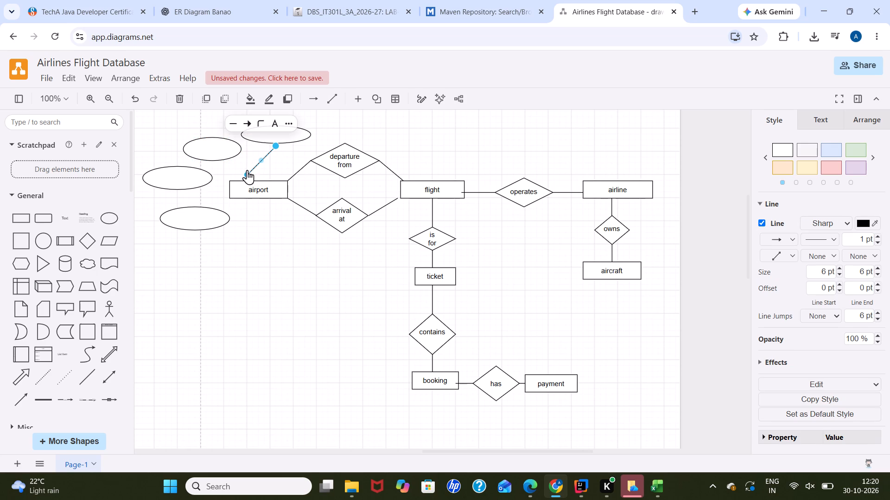
{"action": "left_click_drag", "start_coordinate": [247, 170], "coordinate": [267, 178]}
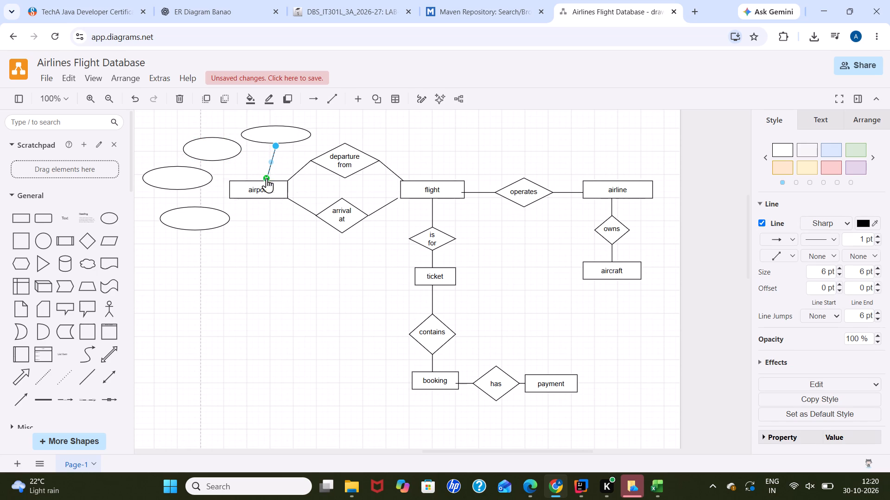
{"action": "left_click", "coordinate": [260, 237]}
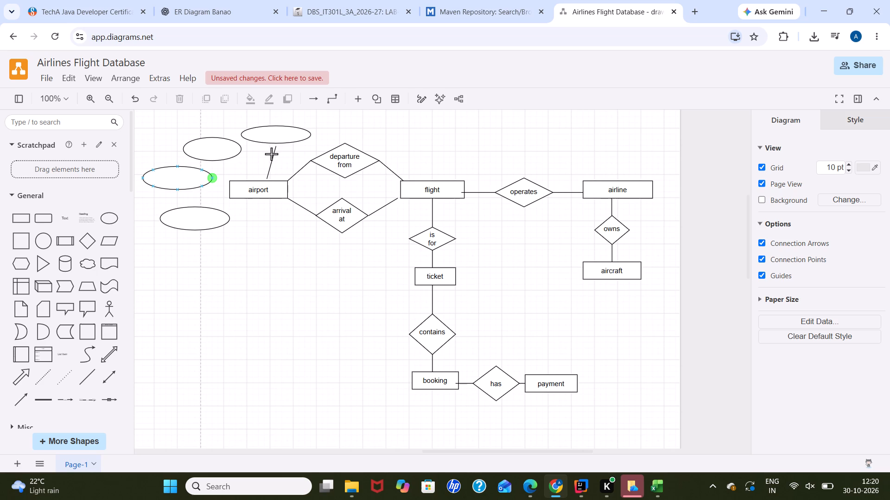
{"action": "left_click", "coordinate": [272, 156]}
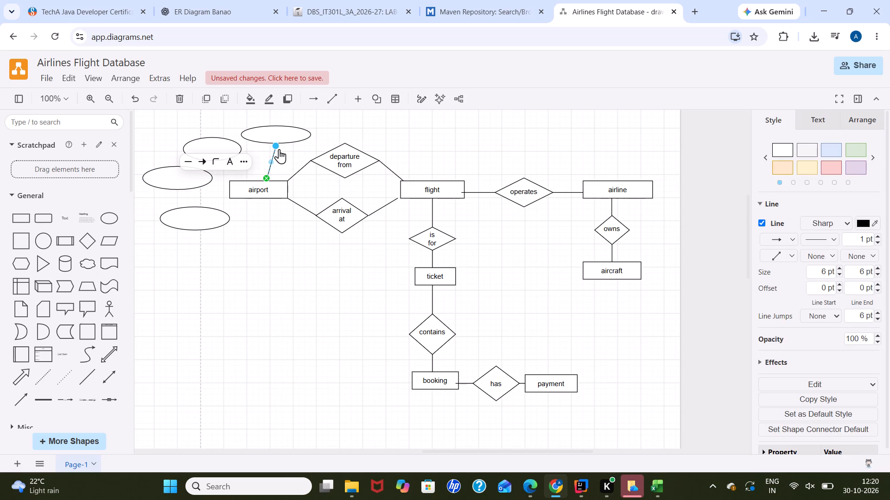
{"action": "left_click", "coordinate": [277, 147]}
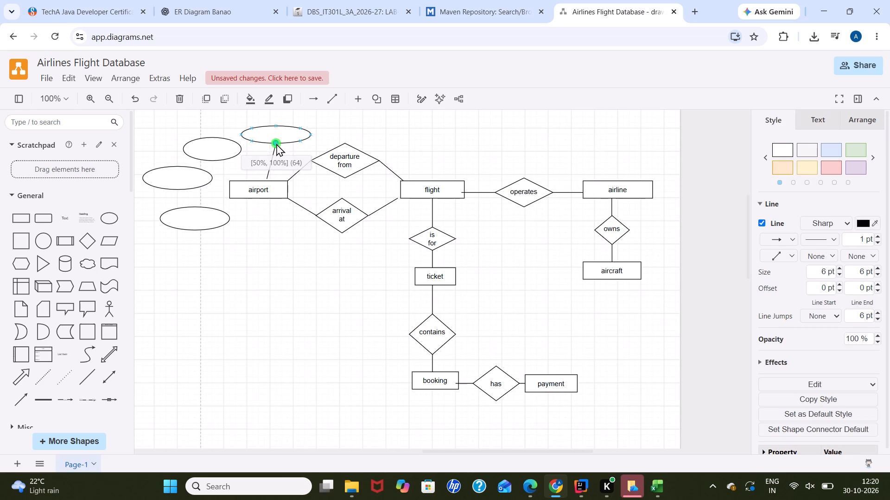
{"action": "left_click", "coordinate": [253, 241]}
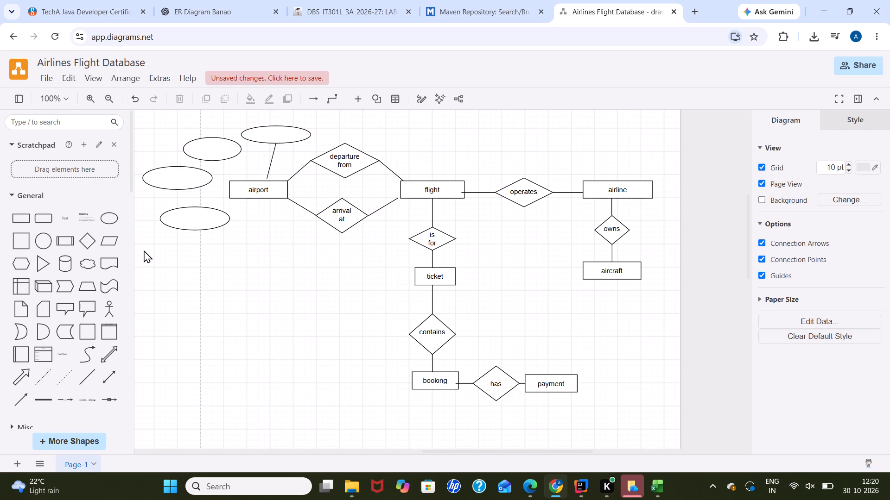
Connect the bottom edge of airport to the right end of the lower-left ellipse with a plain straight line.
{"action": "left_click_drag", "start_coordinate": [89, 375], "coordinate": [143, 262]}
{"action": "left_click_drag", "start_coordinate": [143, 262], "coordinate": [215, 191]}
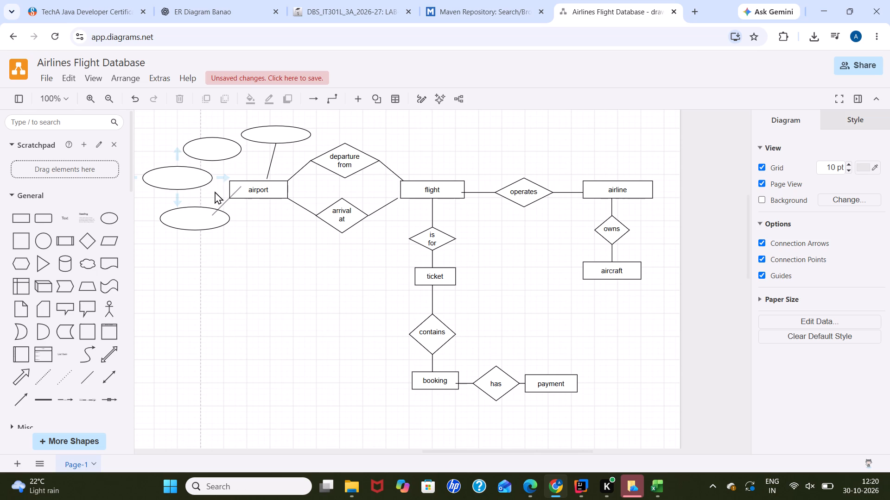
{"action": "left_click_drag", "start_coordinate": [215, 191], "coordinate": [218, 183]}
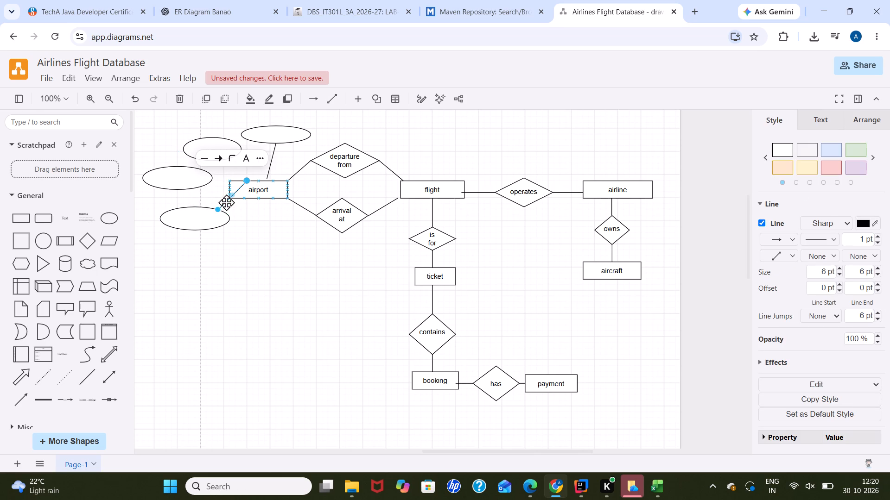
{"action": "left_click_drag", "start_coordinate": [226, 204], "coordinate": [225, 194]}
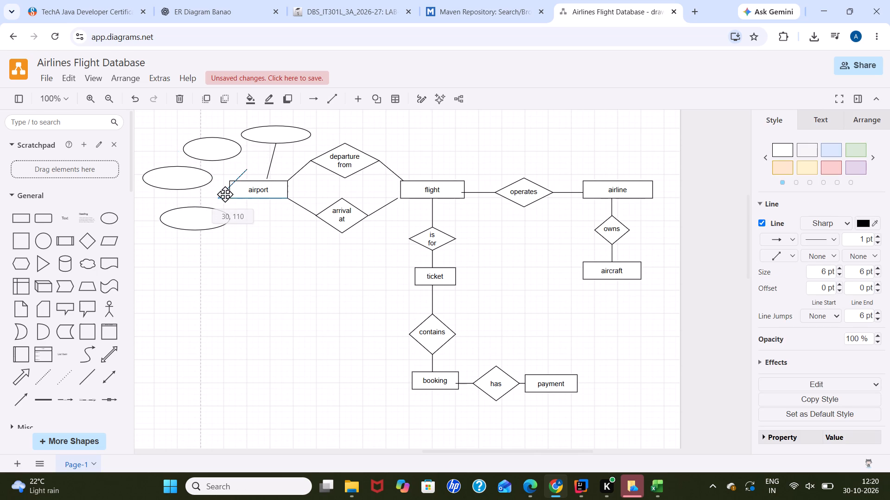
{"action": "left_click_drag", "start_coordinate": [225, 194], "coordinate": [225, 217]}
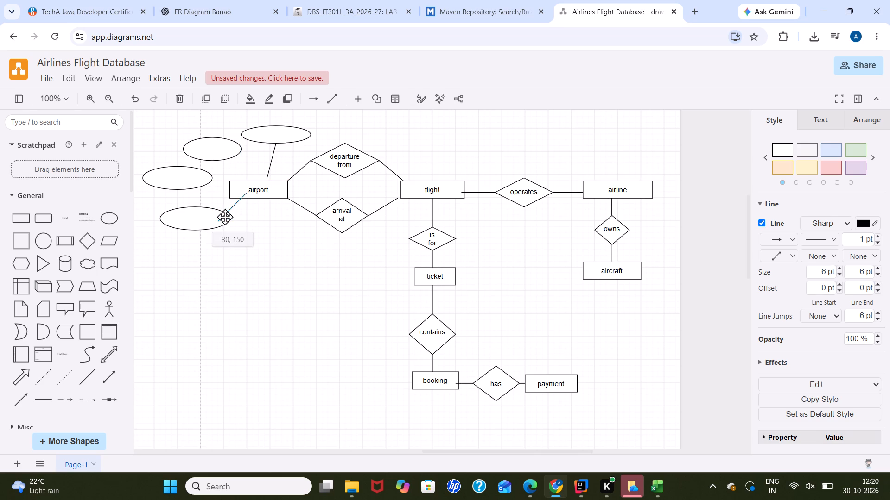
{"action": "left_click_drag", "start_coordinate": [225, 217], "coordinate": [232, 220]}
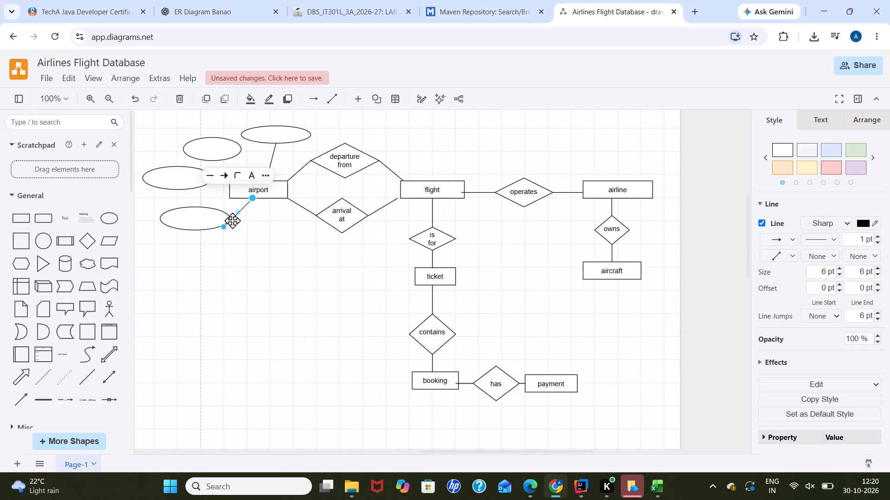
{"action": "left_click_drag", "start_coordinate": [223, 229], "coordinate": [232, 221]}
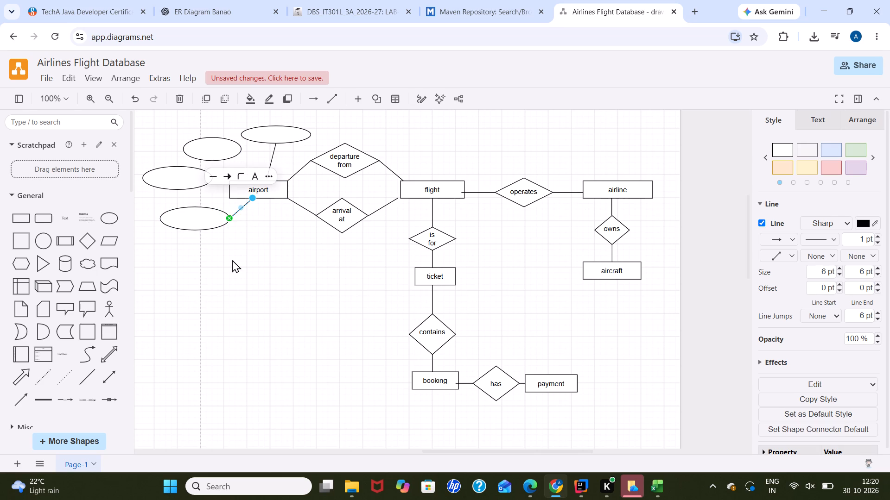
{"action": "left_click", "coordinate": [232, 260]}
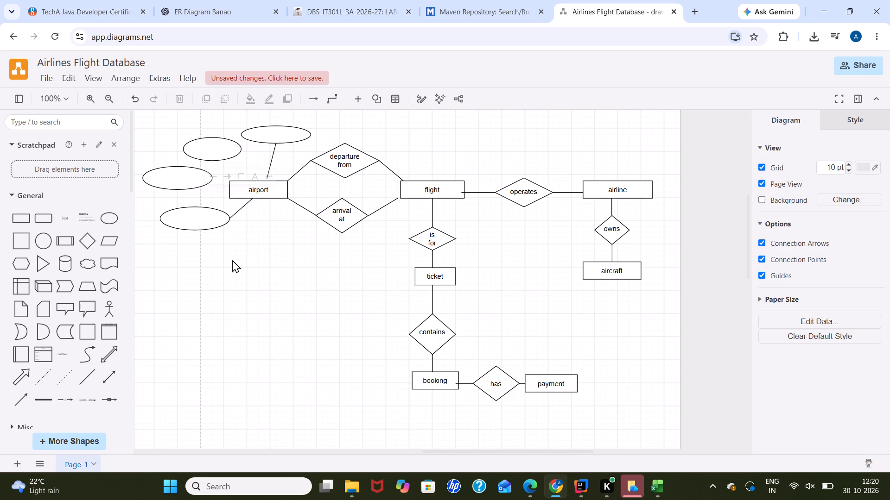
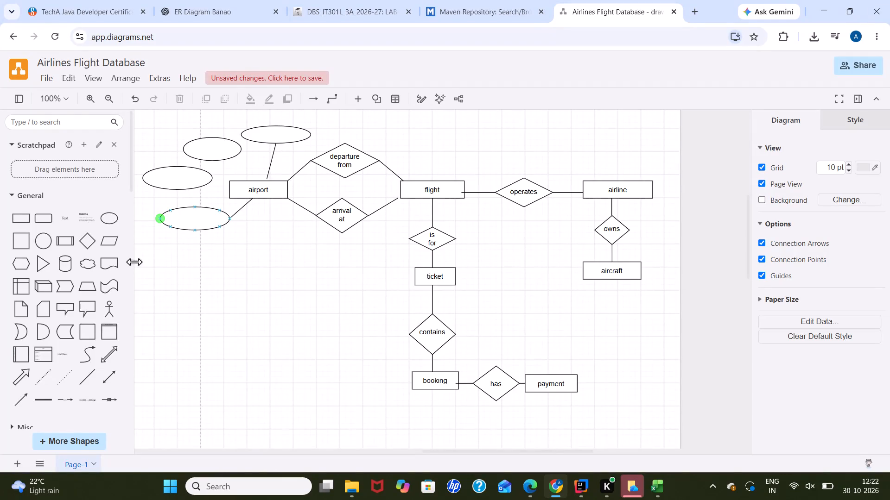
Connect the right end of the second ellipse, above and to the left of airport, to airport's top edge with a plain straight line.
{"action": "left_click_drag", "start_coordinate": [89, 374], "coordinate": [172, 221]}
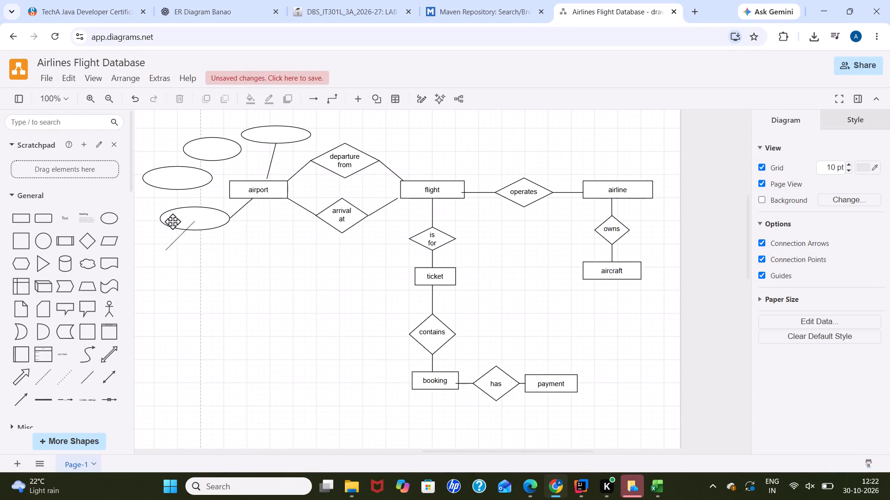
{"action": "left_click_drag", "start_coordinate": [172, 221], "coordinate": [221, 185]}
{"action": "left_click_drag", "start_coordinate": [221, 185], "coordinate": [221, 181]}
{"action": "left_click_drag", "start_coordinate": [221, 181], "coordinate": [217, 156]}
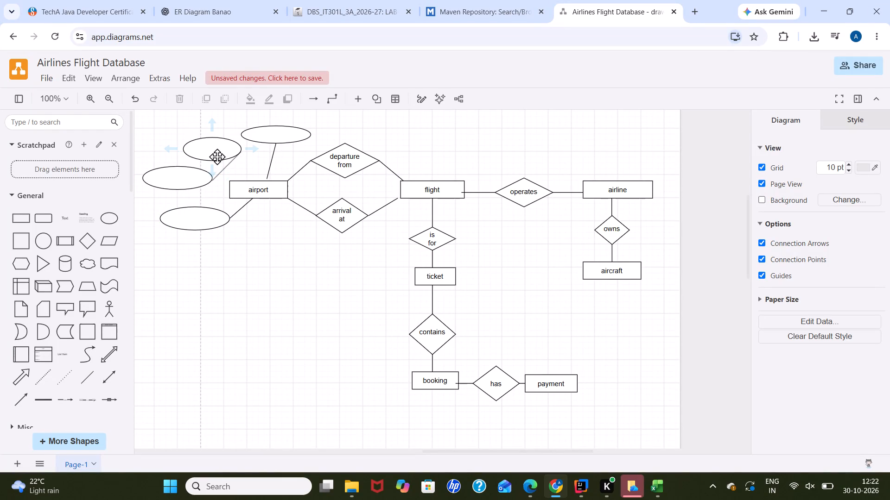
{"action": "left_click_drag", "start_coordinate": [217, 156], "coordinate": [215, 156]}
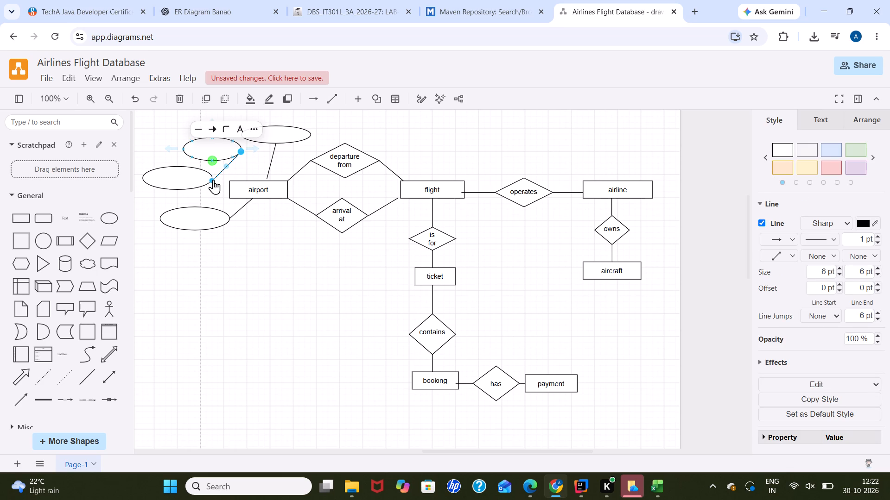
{"action": "left_click_drag", "start_coordinate": [213, 180], "coordinate": [252, 178]}
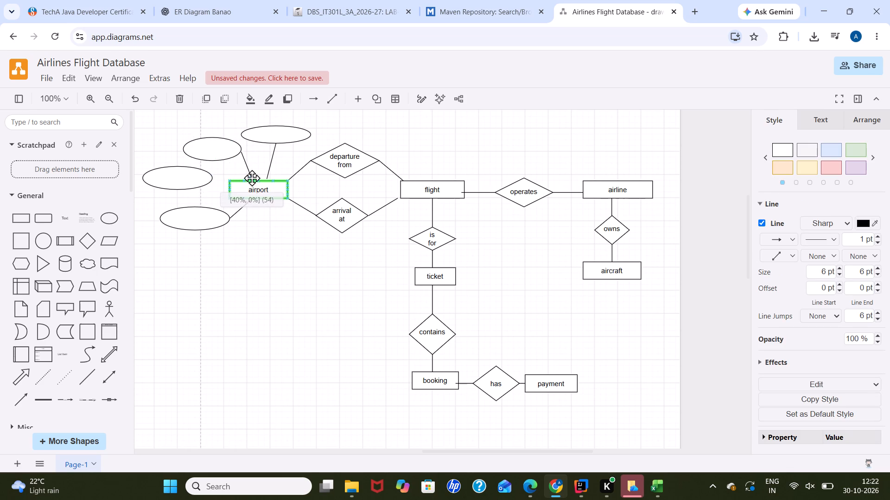
{"action": "left_click_drag", "start_coordinate": [252, 178], "coordinate": [249, 181]}
{"action": "left_click_drag", "start_coordinate": [249, 181], "coordinate": [250, 181]}
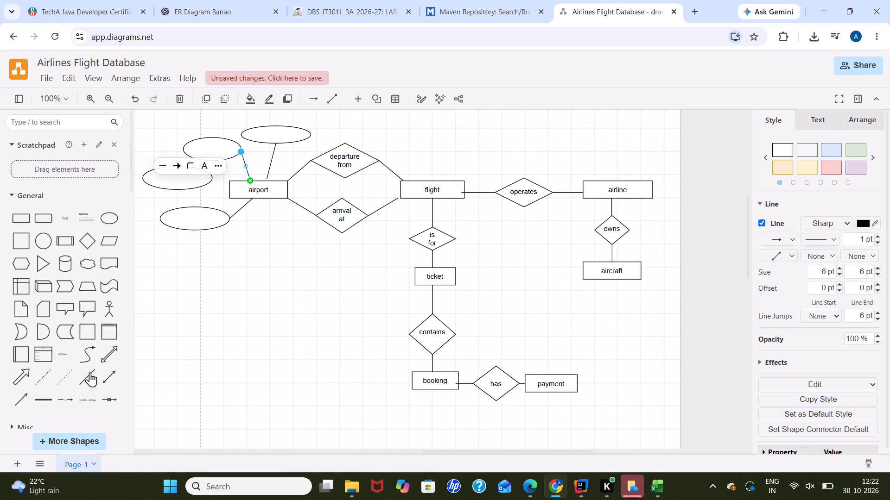
Connect the right end of the leftmost ellipse to the left edge of airport with a plain straight line.
{"action": "left_click_drag", "start_coordinate": [90, 373], "coordinate": [204, 183]}
{"action": "left_click_drag", "start_coordinate": [204, 183], "coordinate": [186, 182]}
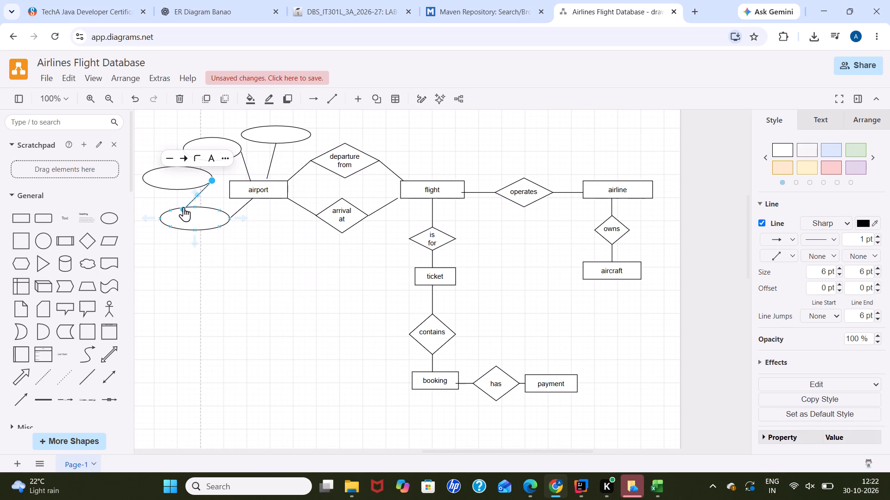
{"action": "left_click_drag", "start_coordinate": [184, 207], "coordinate": [228, 191]}
{"action": "left_click", "coordinate": [250, 290]}
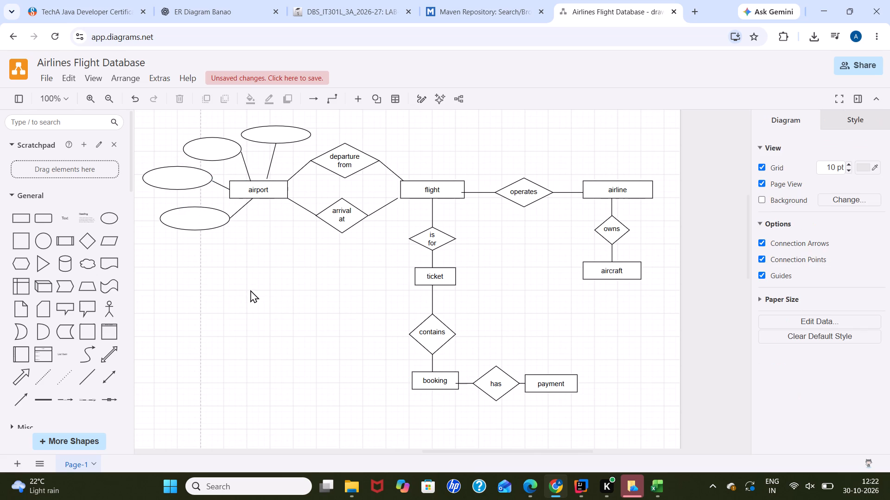
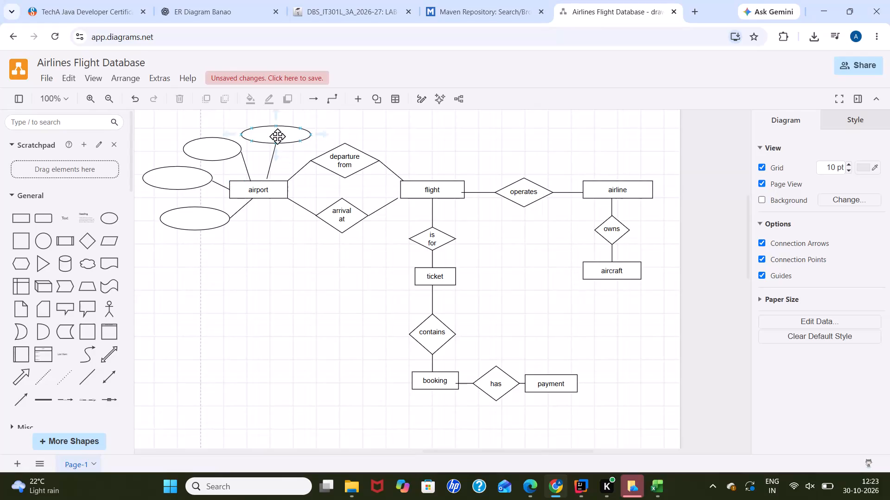
Label airport's four empty attribute ellipses, counterclockwise from the topmost one, as airport_name, airport_id, city and country.
{"action": "left_click", "coordinate": [277, 136]}
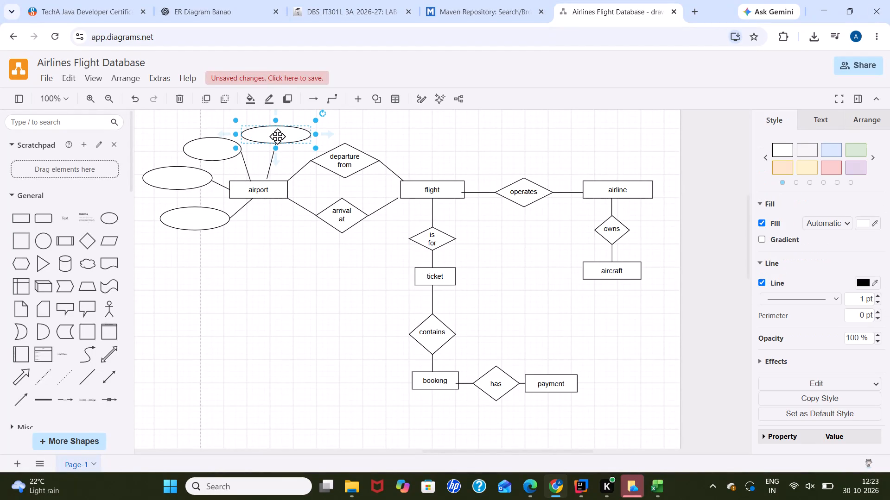
{"action": "type", "text": "airport_name"}
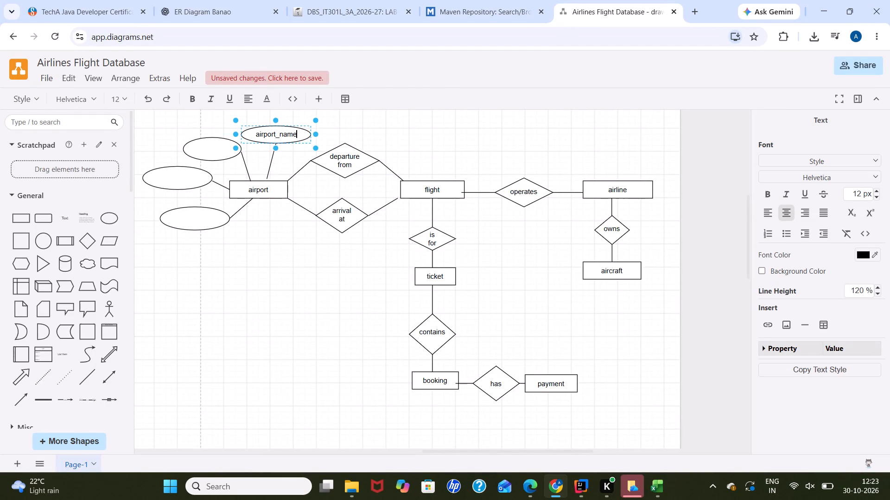
{"action": "left_click", "coordinate": [222, 147]}
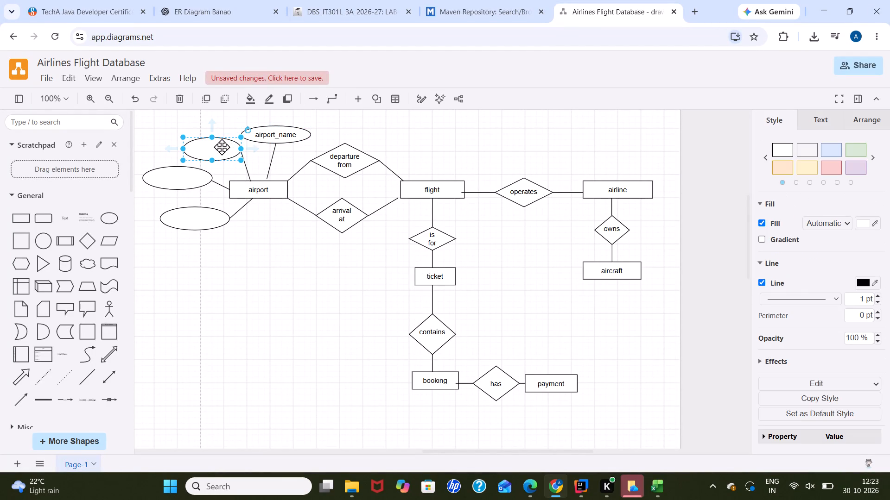
{"action": "type", "text": "airport_id"}
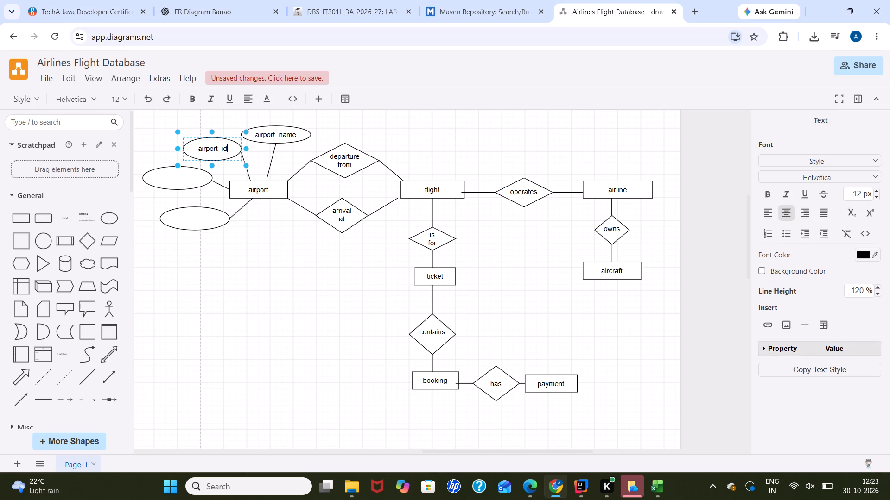
{"action": "left_click", "coordinate": [187, 181]}
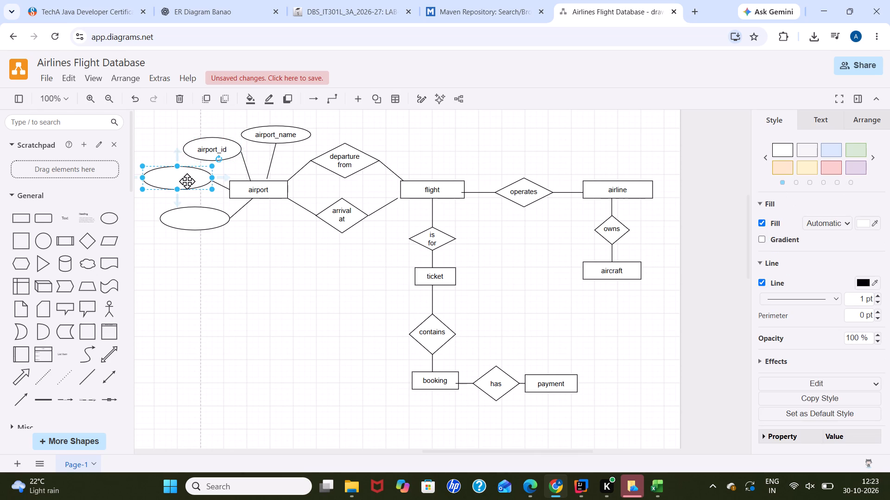
{"action": "type", "text": "city"}
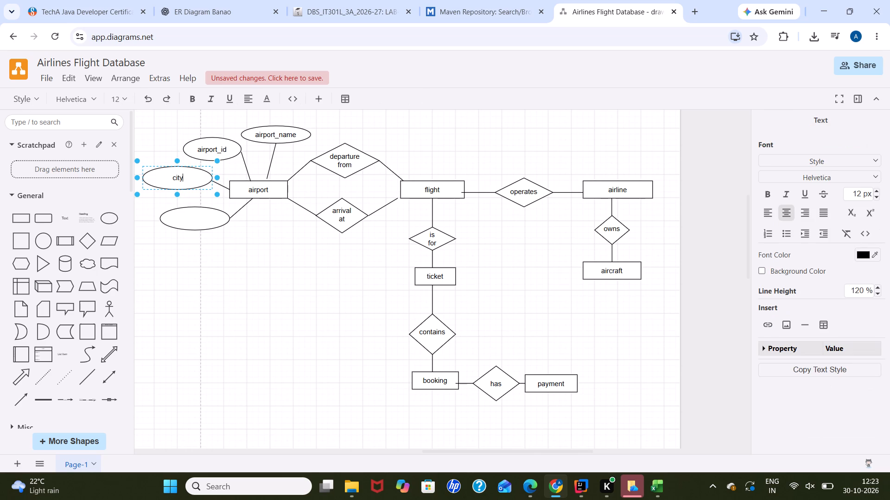
{"action": "left_click", "coordinate": [190, 214]}
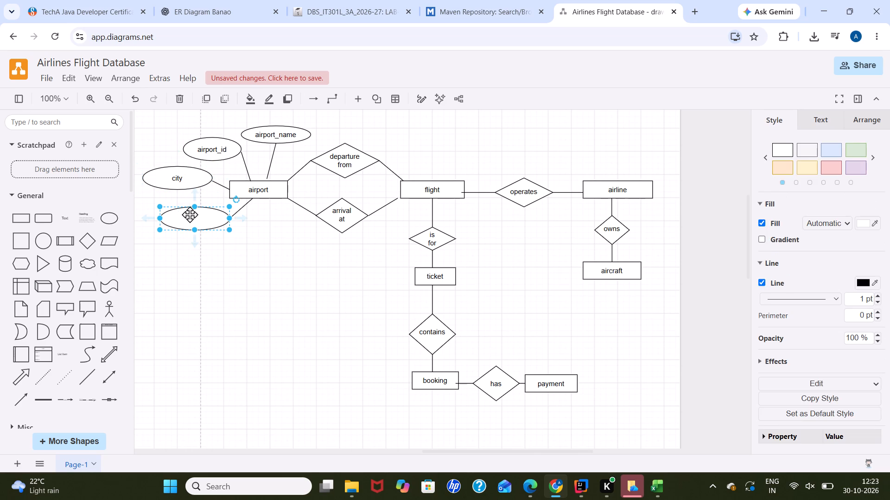
{"action": "type", "text": "countyr"}
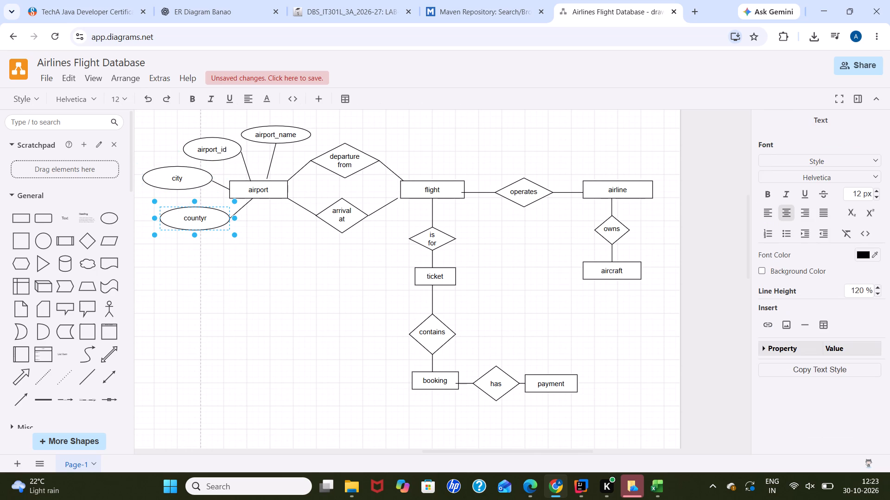
{"action": "key", "text": "BackSpace"}
{"action": "key", "text": "BackSpace"}
{"action": "type", "text": "ry"}
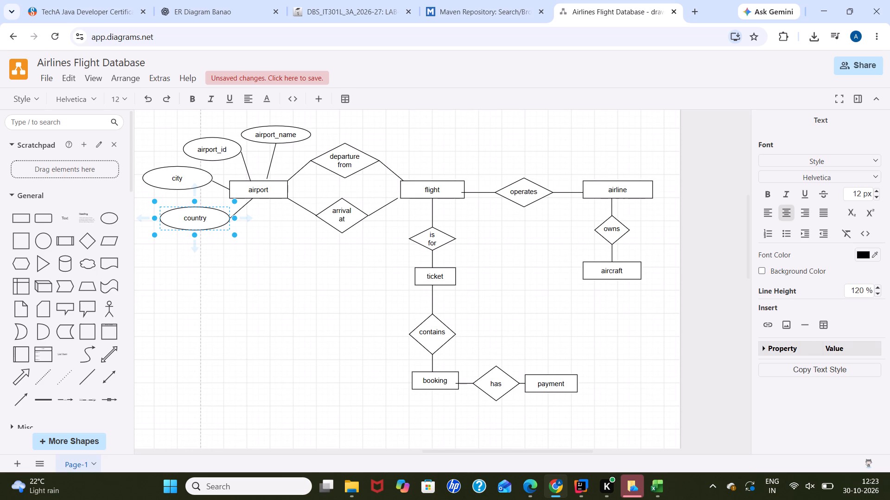
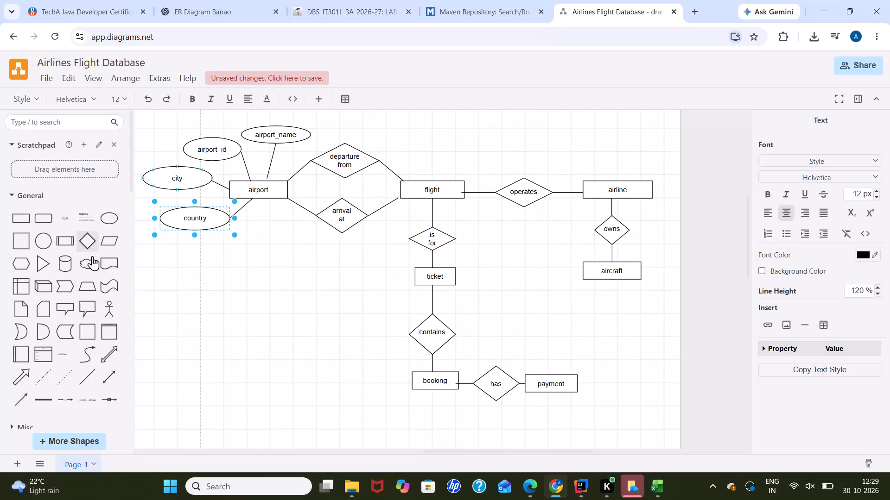
Add a flattened empty attribute ellipse above and to the right of flight, and connect it to flight's top edge with a plain line.
{"action": "left_click_drag", "start_coordinate": [89, 372], "coordinate": [304, 221]}
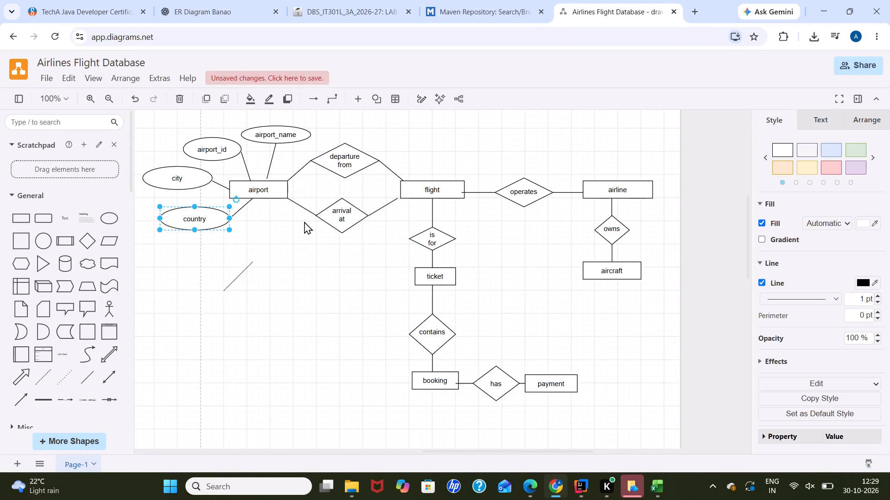
{"action": "left_click_drag", "start_coordinate": [304, 221], "coordinate": [459, 152]}
{"action": "left_click_drag", "start_coordinate": [486, 149], "coordinate": [481, 156]}
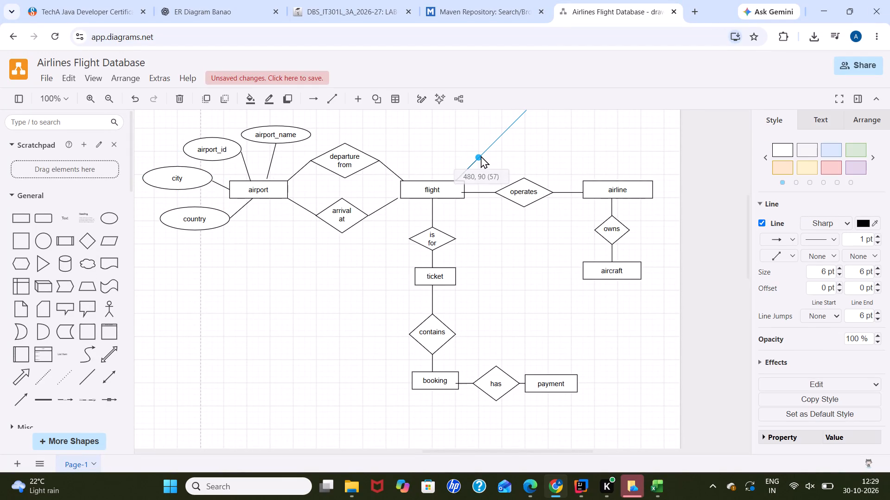
{"action": "left_click_drag", "start_coordinate": [481, 156], "coordinate": [472, 162]}
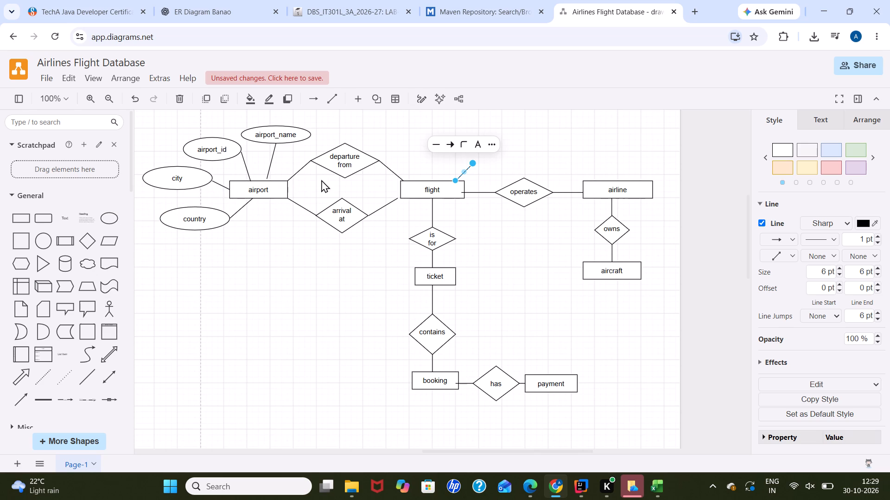
{"action": "left_click_drag", "start_coordinate": [112, 219], "coordinate": [429, 151]}
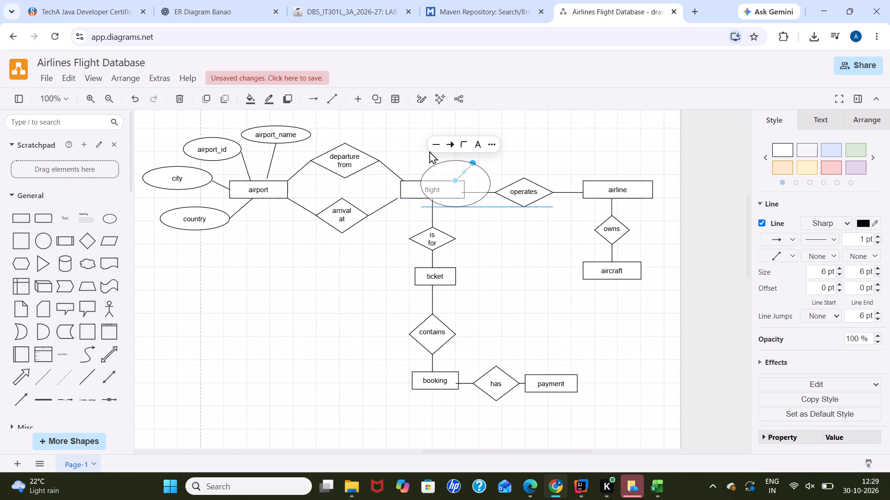
{"action": "left_click_drag", "start_coordinate": [429, 151], "coordinate": [465, 121]}
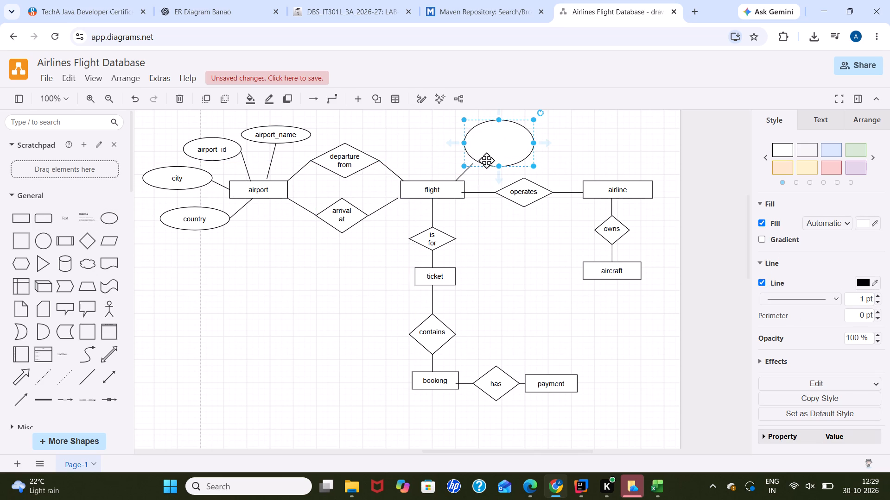
{"action": "left_click_drag", "start_coordinate": [495, 168], "coordinate": [517, 140]}
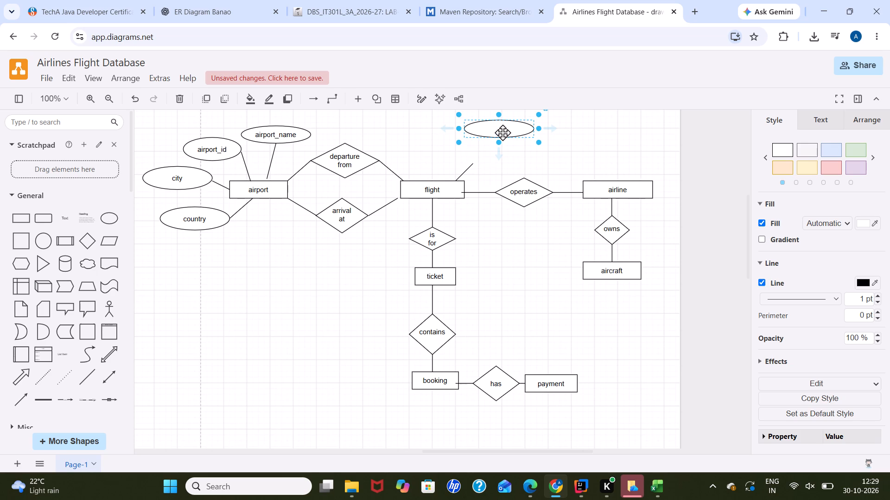
{"action": "left_click_drag", "start_coordinate": [461, 126], "coordinate": [473, 128]}
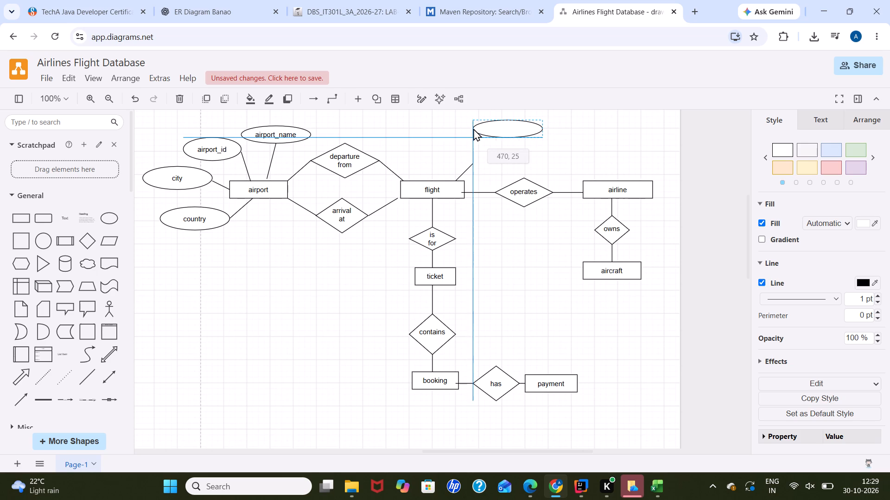
{"action": "left_click_drag", "start_coordinate": [473, 128], "coordinate": [476, 130]}
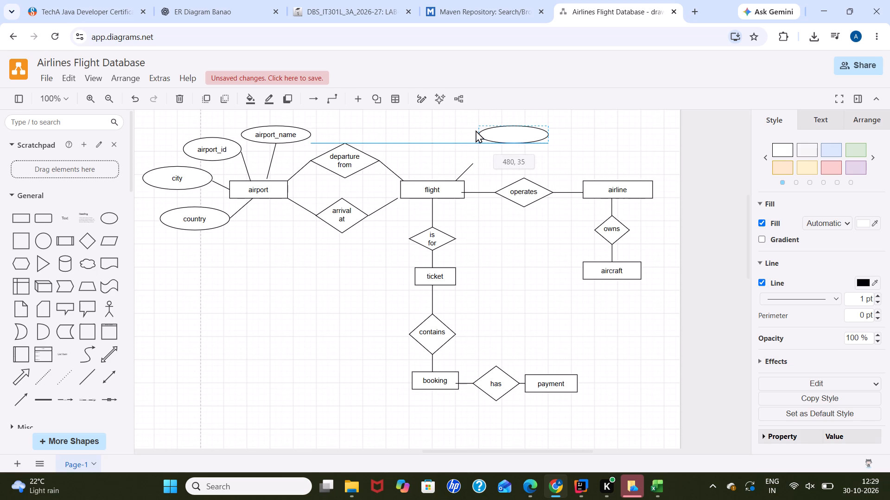
{"action": "left_click_drag", "start_coordinate": [476, 130], "coordinate": [466, 135]}
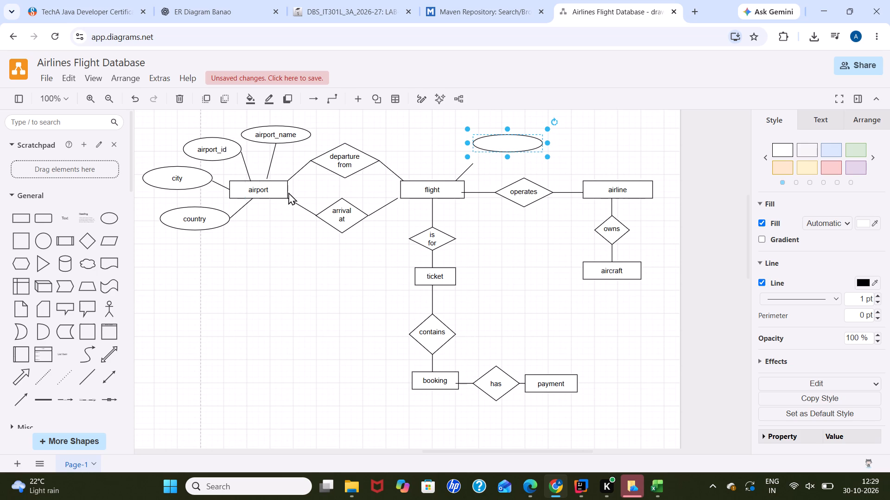
{"action": "left_click", "coordinate": [465, 170]}
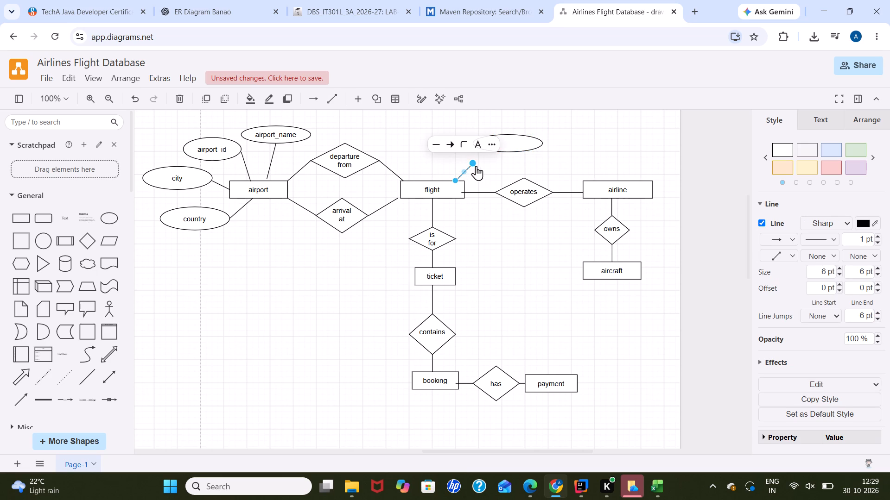
{"action": "left_click_drag", "start_coordinate": [473, 164], "coordinate": [496, 154]}
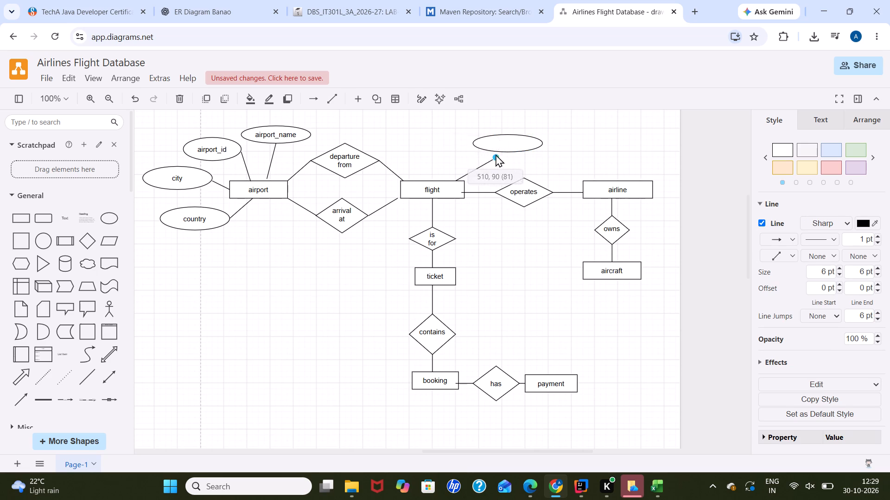
{"action": "left_click_drag", "start_coordinate": [496, 154], "coordinate": [499, 153]}
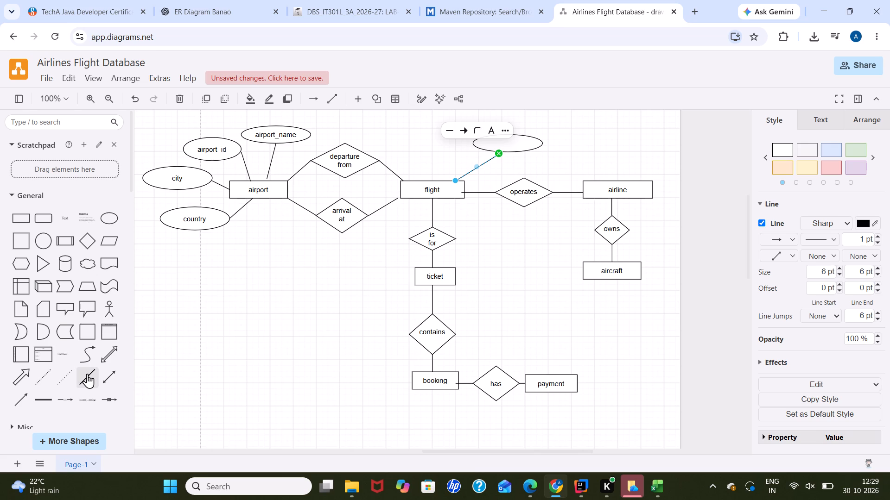
Draw a short vertical plain line upward from the middle of flight's top edge.
{"action": "left_click_drag", "start_coordinate": [87, 374], "coordinate": [448, 140]}
{"action": "left_click_drag", "start_coordinate": [448, 140], "coordinate": [437, 157]}
{"action": "left_click_drag", "start_coordinate": [437, 157], "coordinate": [434, 156]}
{"action": "left_click_drag", "start_coordinate": [459, 148], "coordinate": [435, 164]}
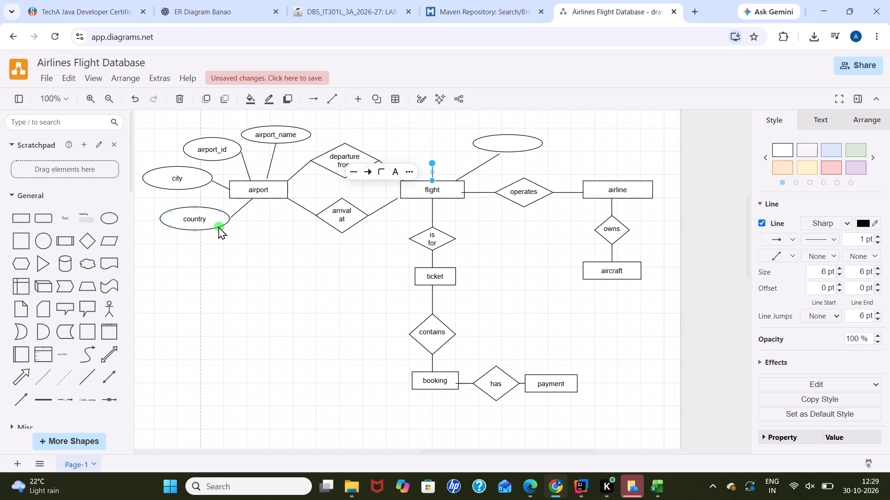
Add a second empty attribute ellipse directly above flight and resize it to about 110 x 40.
{"action": "left_click_drag", "start_coordinate": [108, 215], "coordinate": [406, 129]}
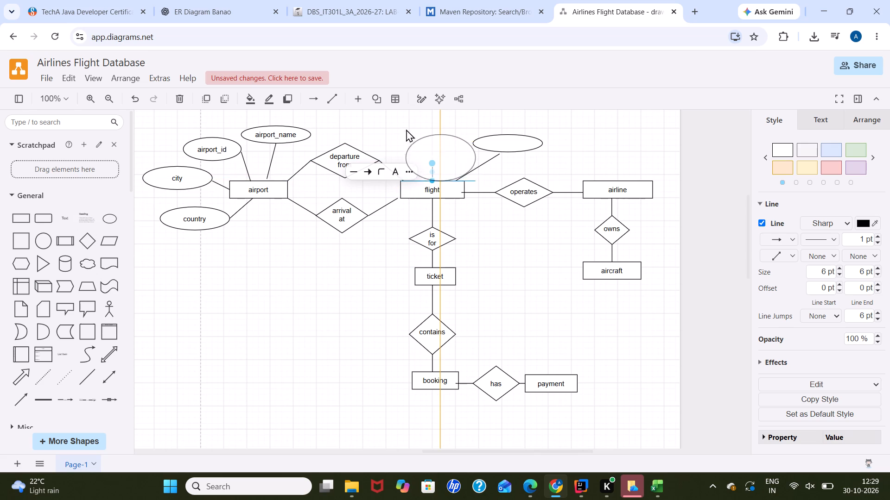
{"action": "left_click_drag", "start_coordinate": [406, 129], "coordinate": [401, 118]}
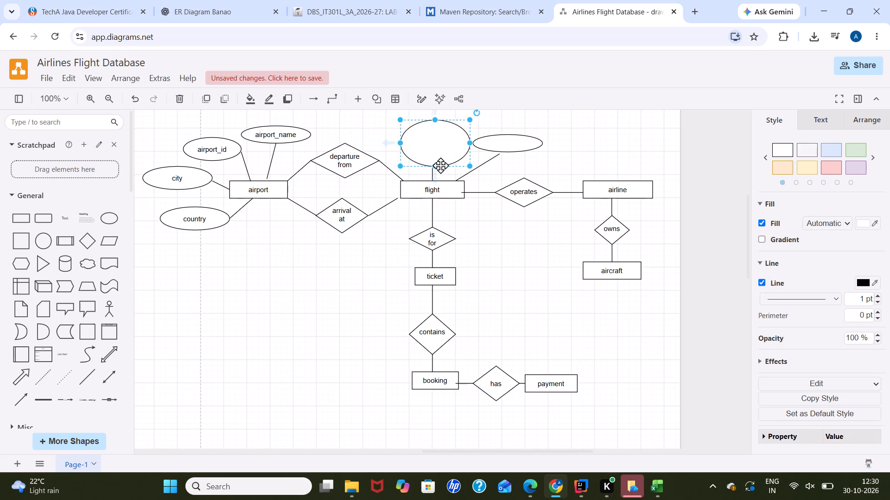
{"action": "left_click_drag", "start_coordinate": [440, 165], "coordinate": [437, 161]}
{"action": "left_click_drag", "start_coordinate": [442, 118], "coordinate": [440, 122]}
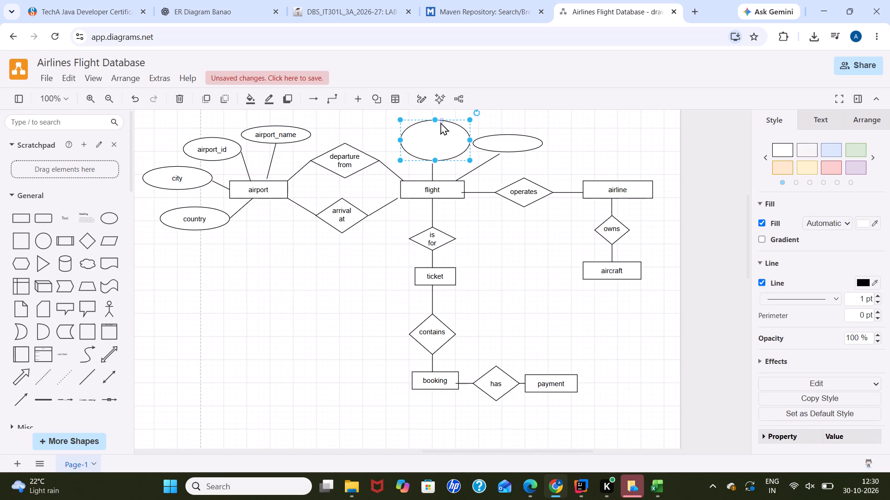
{"action": "left_click_drag", "start_coordinate": [440, 122], "coordinate": [437, 129]}
{"action": "left_click_drag", "start_coordinate": [435, 120], "coordinate": [435, 131]}
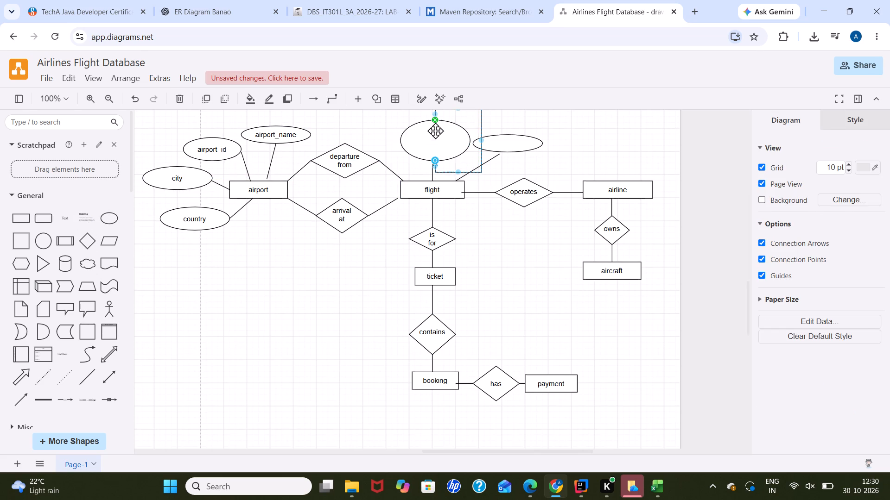
{"action": "left_click", "coordinate": [435, 131]}
{"action": "left_click_drag", "start_coordinate": [434, 120], "coordinate": [434, 132]}
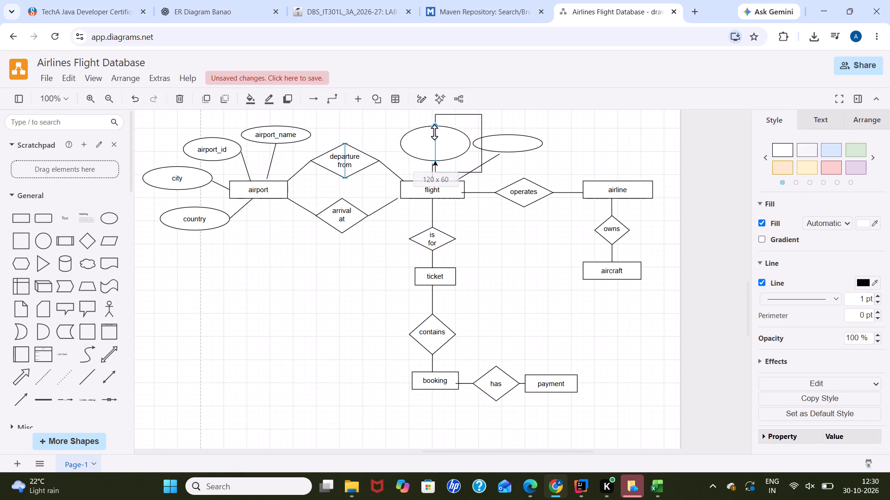
{"action": "left_click_drag", "start_coordinate": [434, 132], "coordinate": [435, 135]}
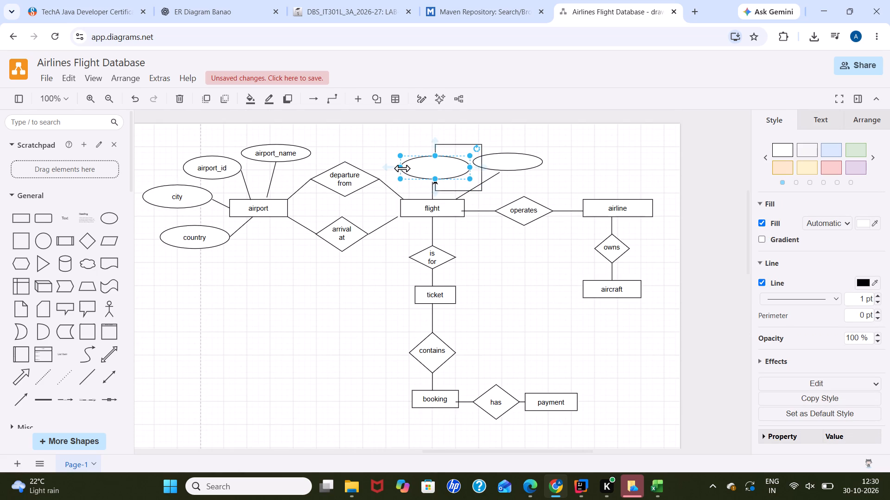
{"action": "left_click_drag", "start_coordinate": [402, 168], "coordinate": [411, 175]}
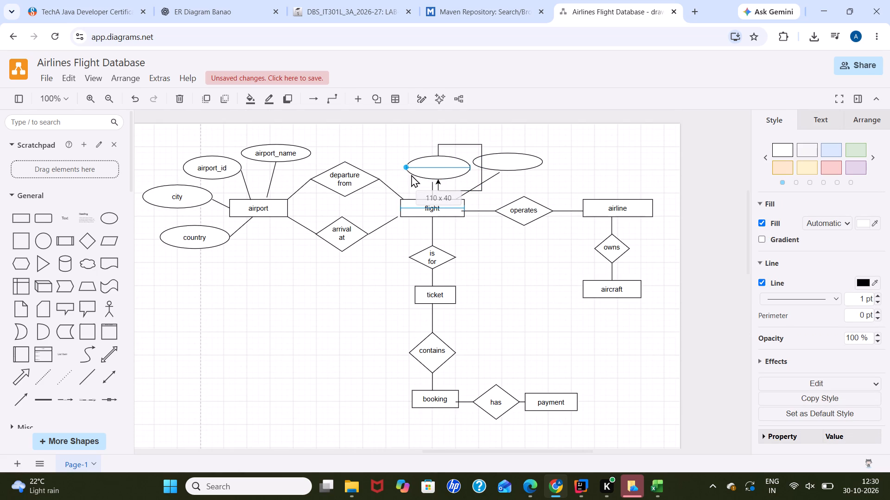
{"action": "left_click_drag", "start_coordinate": [411, 175], "coordinate": [411, 174]}
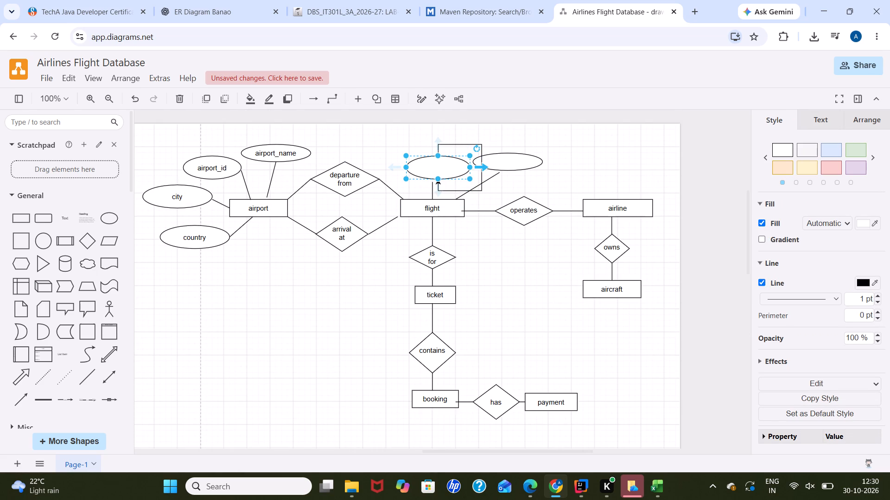
Delete the stray looping arrow connector from the ellipse directly above flight.
{"action": "left_click", "coordinate": [462, 144]}
{"action": "key", "text": "Delete"}
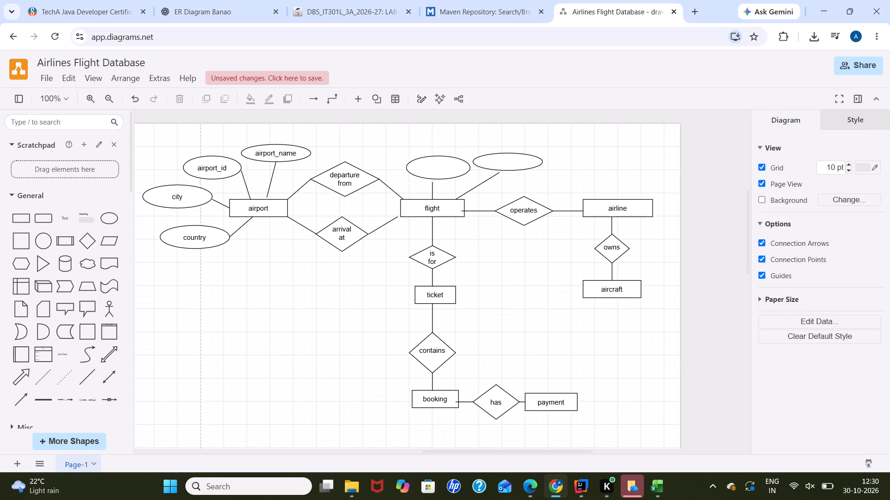
Attach the upper end of flight's short vertical line to the ellipse directly above it.
{"action": "left_click", "coordinate": [432, 186]}
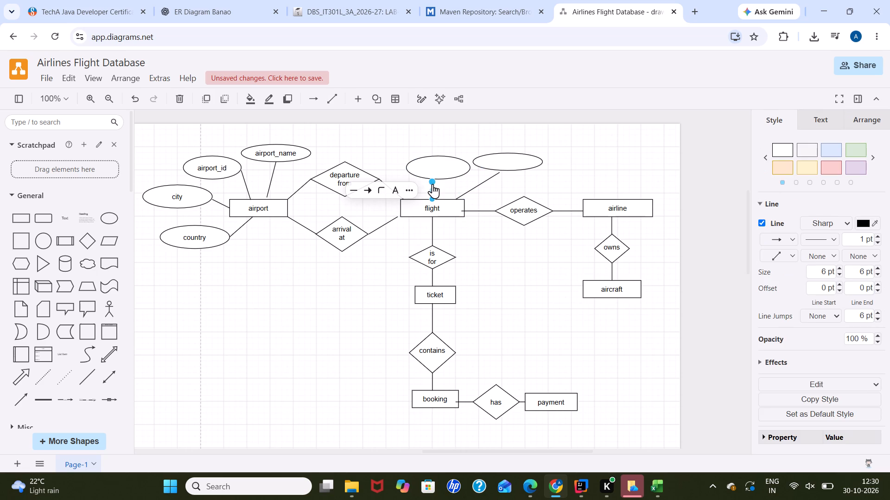
{"action": "left_click_drag", "start_coordinate": [433, 184], "coordinate": [432, 180]}
{"action": "left_click", "coordinate": [579, 181]}
Add a third empty attribute ellipse of about 90 x 40 above and to the left of flight, and connect it to flight with a plain line.
{"action": "scroll", "coordinate": [472, 317], "scroll_direction": "down", "scroll_amount": 1}
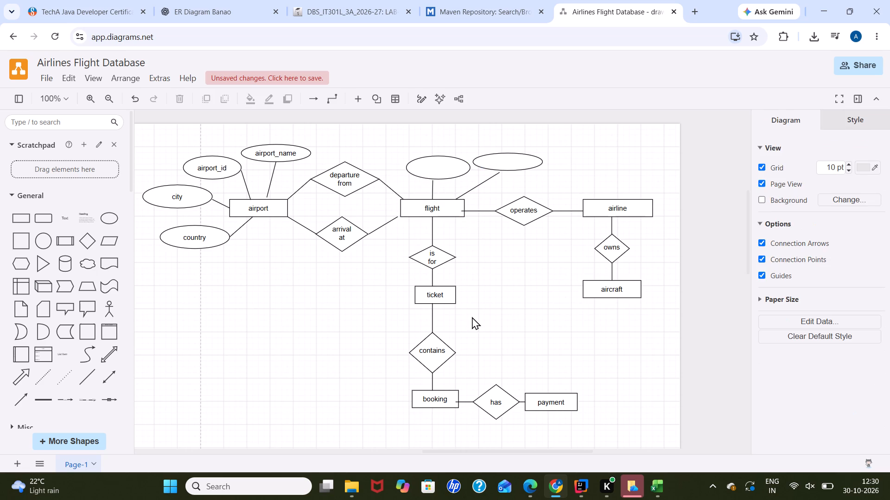
{"action": "scroll", "coordinate": [472, 317], "scroll_direction": "down", "scroll_amount": 1}
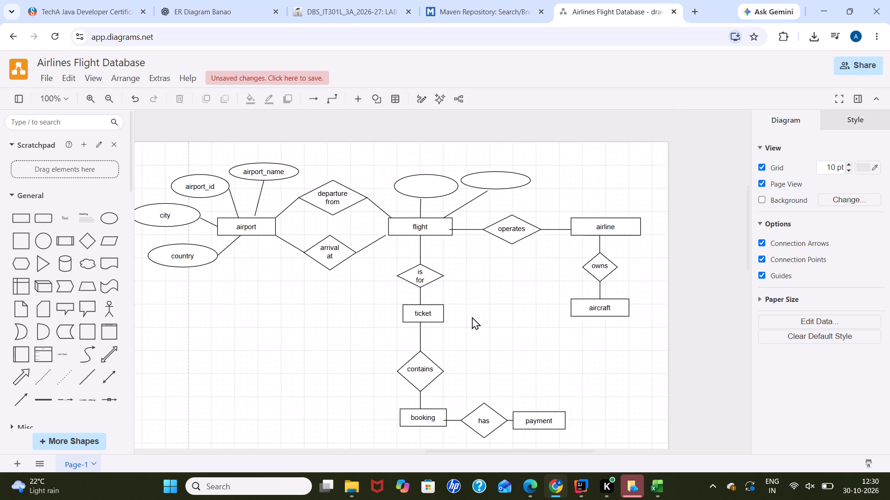
{"action": "scroll", "coordinate": [472, 317], "scroll_direction": "down", "scroll_amount": 1}
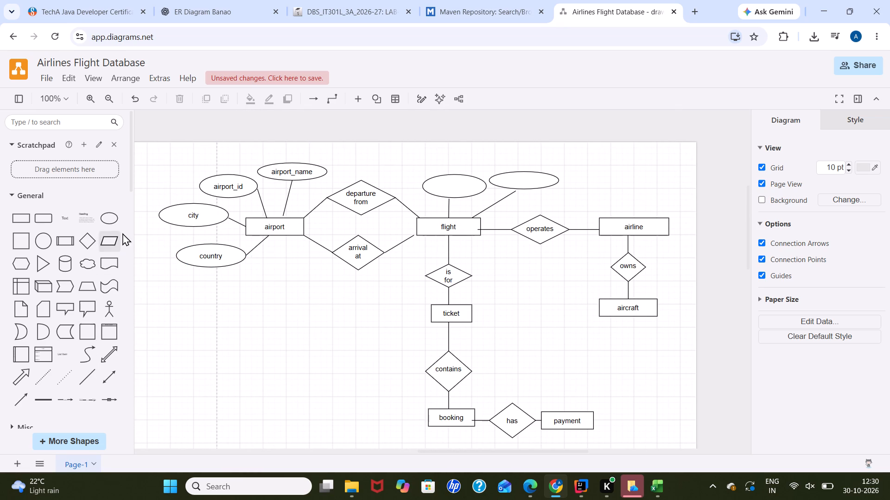
{"action": "left_click_drag", "start_coordinate": [113, 216], "coordinate": [366, 137]}
{"action": "left_click_drag", "start_coordinate": [400, 181], "coordinate": [405, 167]}
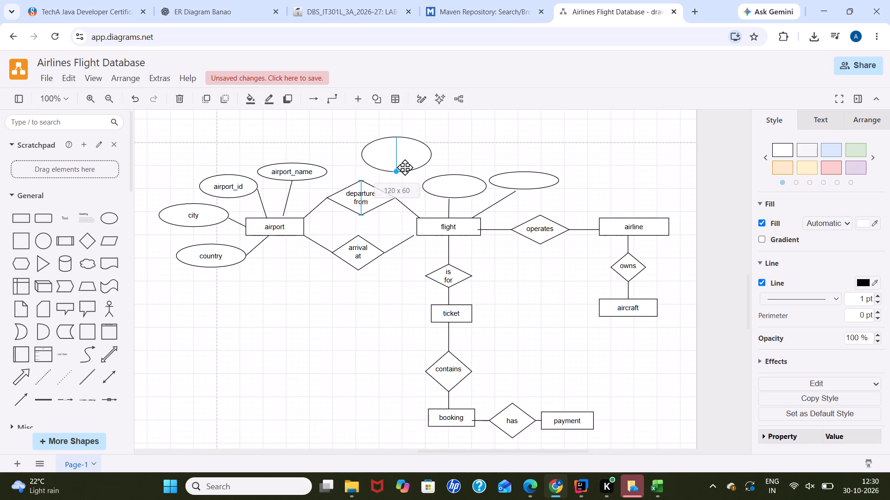
{"action": "left_click_drag", "start_coordinate": [405, 167], "coordinate": [405, 164]}
{"action": "left_click_drag", "start_coordinate": [395, 137], "coordinate": [398, 143]}
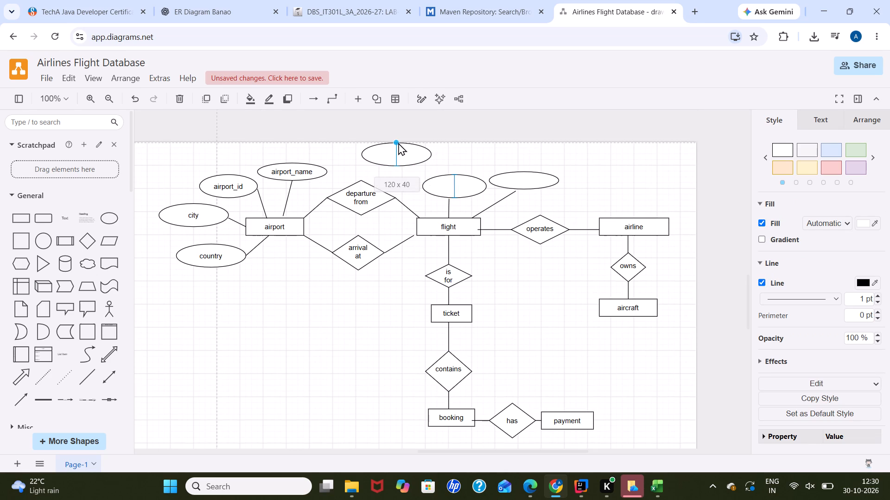
{"action": "left_click_drag", "start_coordinate": [398, 143], "coordinate": [399, 143]}
{"action": "left_click_drag", "start_coordinate": [362, 155], "coordinate": [381, 160]}
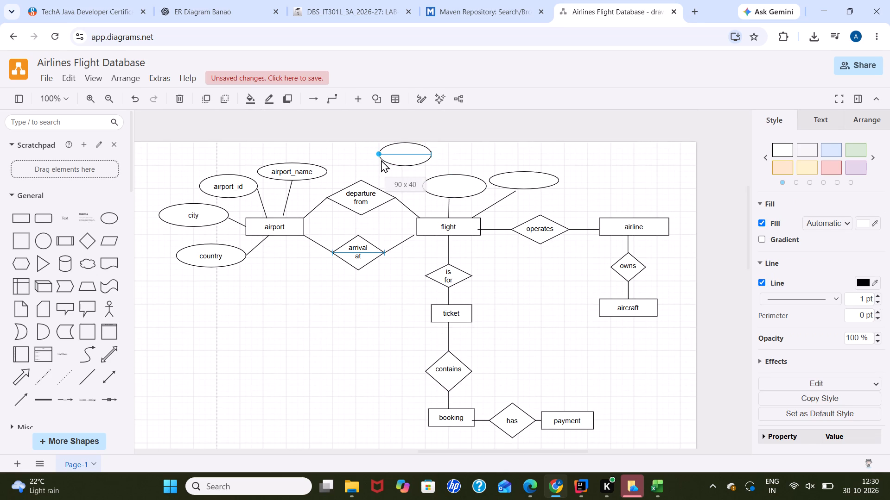
{"action": "left_click_drag", "start_coordinate": [381, 160], "coordinate": [381, 160]}
{"action": "left_click_drag", "start_coordinate": [85, 377], "coordinate": [402, 221]}
{"action": "left_click_drag", "start_coordinate": [403, 249], "coordinate": [411, 165]}
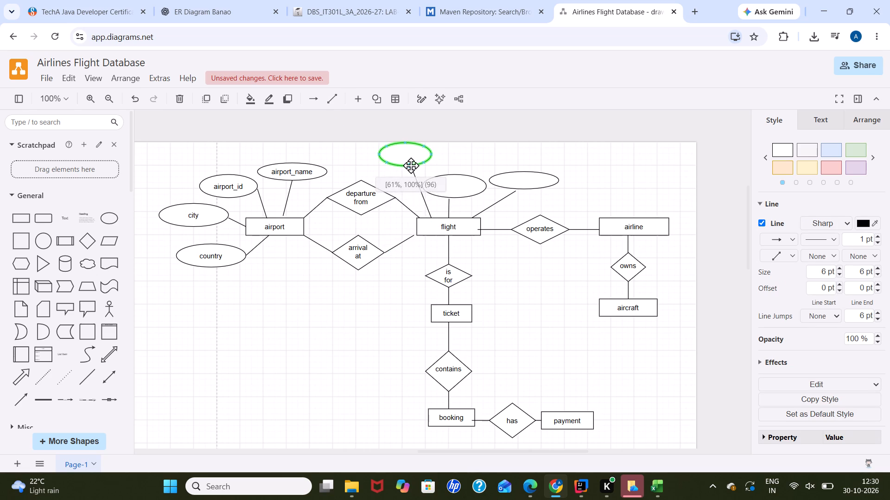
{"action": "left_click_drag", "start_coordinate": [411, 165], "coordinate": [411, 167]}
{"action": "left_click", "coordinate": [509, 159]}
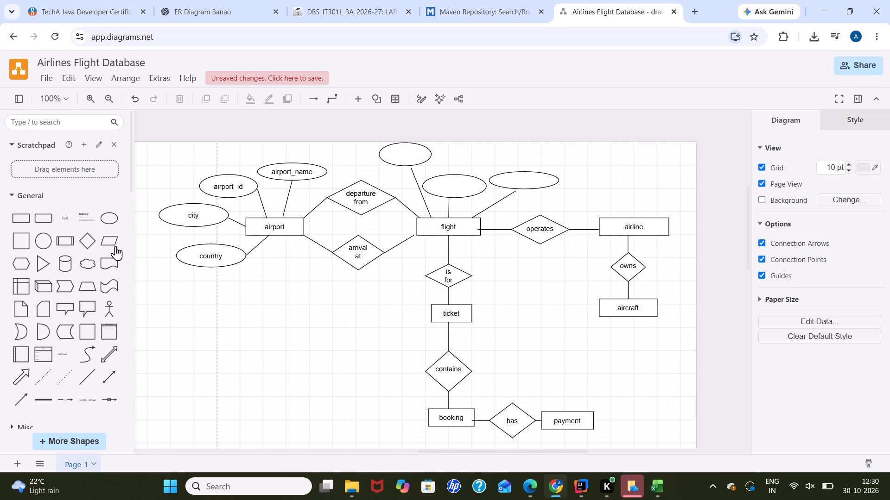
Add a fourth empty attribute ellipse of about 80 x 30 below and to the left of flight, beside the is for diamond.
{"action": "left_click_drag", "start_coordinate": [108, 215], "coordinate": [356, 264]}
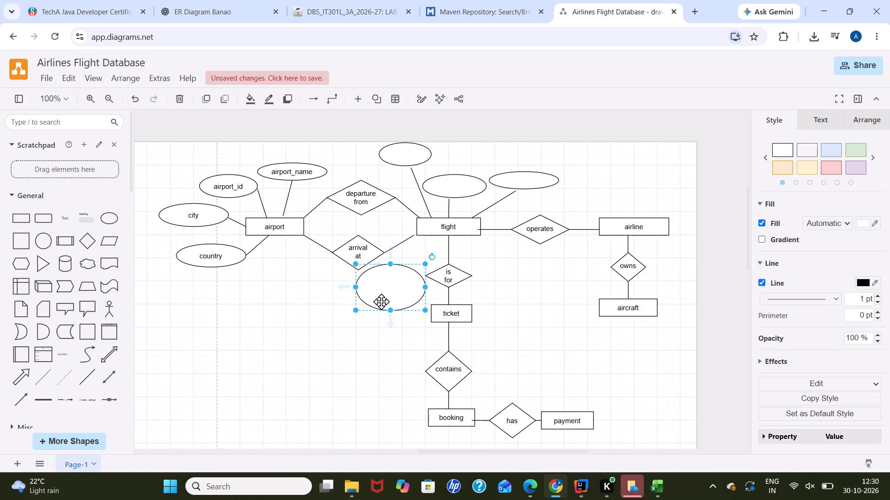
{"action": "left_click_drag", "start_coordinate": [385, 312], "coordinate": [408, 286]}
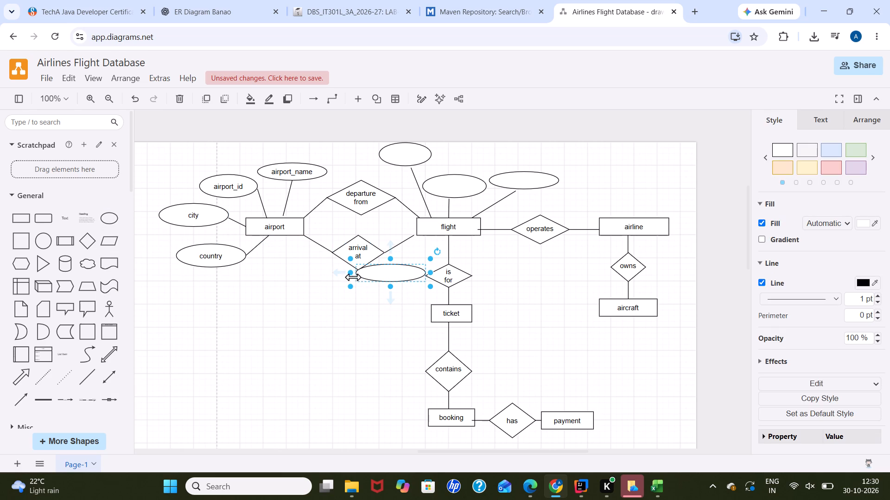
{"action": "left_click_drag", "start_coordinate": [352, 271], "coordinate": [378, 271]}
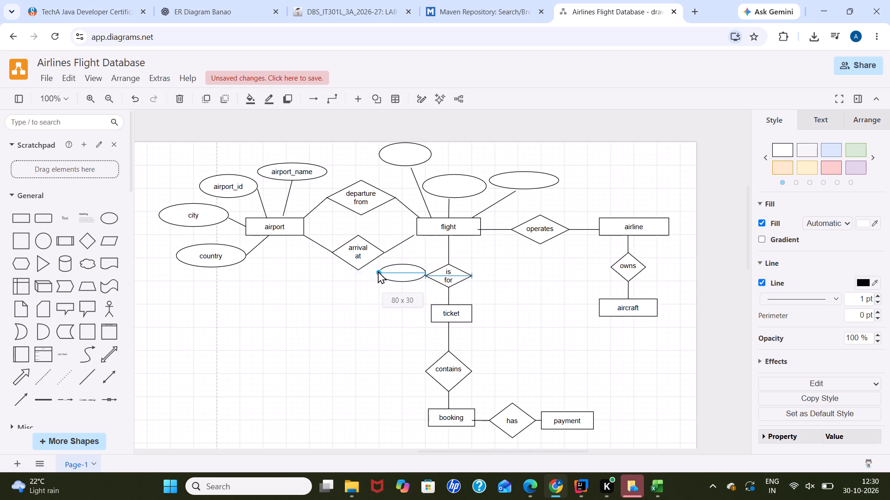
{"action": "left_click_drag", "start_coordinate": [428, 271], "coordinate": [420, 272]}
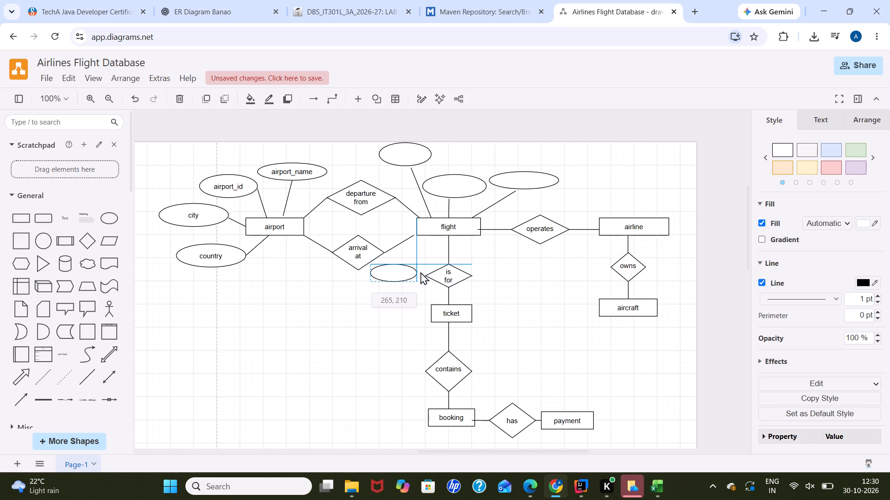
{"action": "left_click_drag", "start_coordinate": [420, 272], "coordinate": [421, 272]}
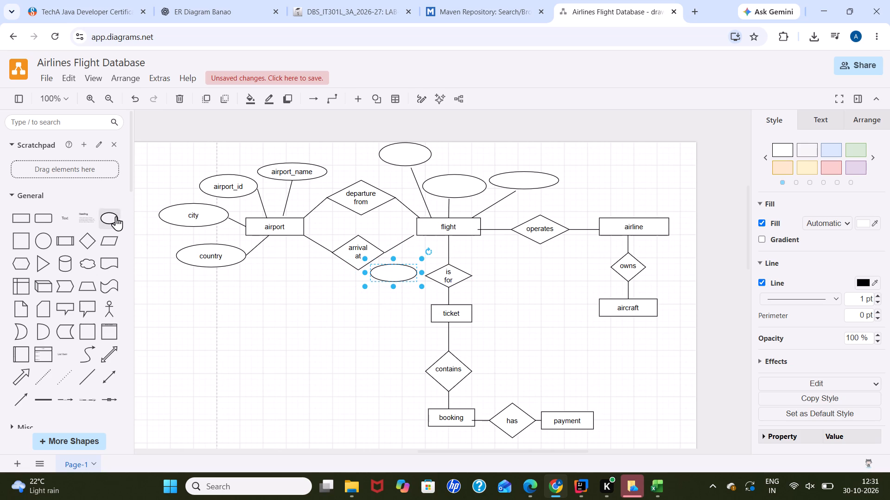
Add a fifth empty attribute ellipse of about 90 x 40 below and to the right of flight, under the operates diamond.
{"action": "left_click_drag", "start_coordinate": [114, 217], "coordinate": [476, 243]}
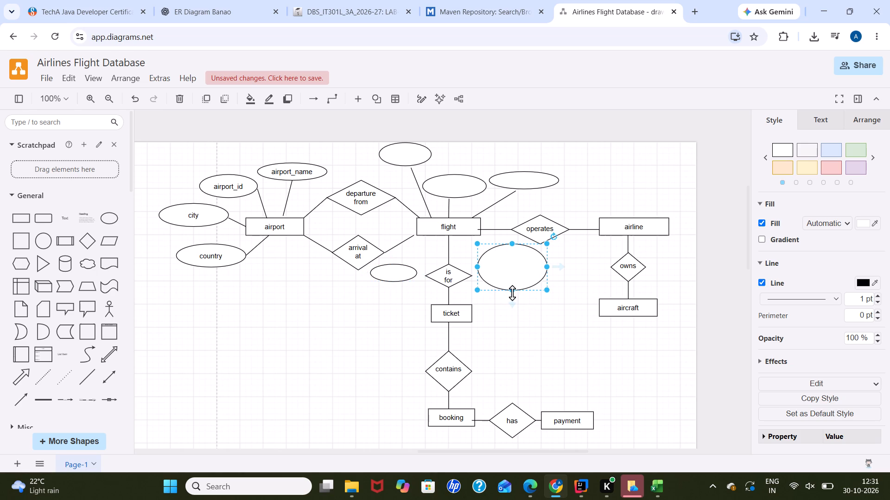
{"action": "left_click_drag", "start_coordinate": [512, 293], "coordinate": [506, 276]}
{"action": "left_click_drag", "start_coordinate": [476, 255], "coordinate": [481, 257]}
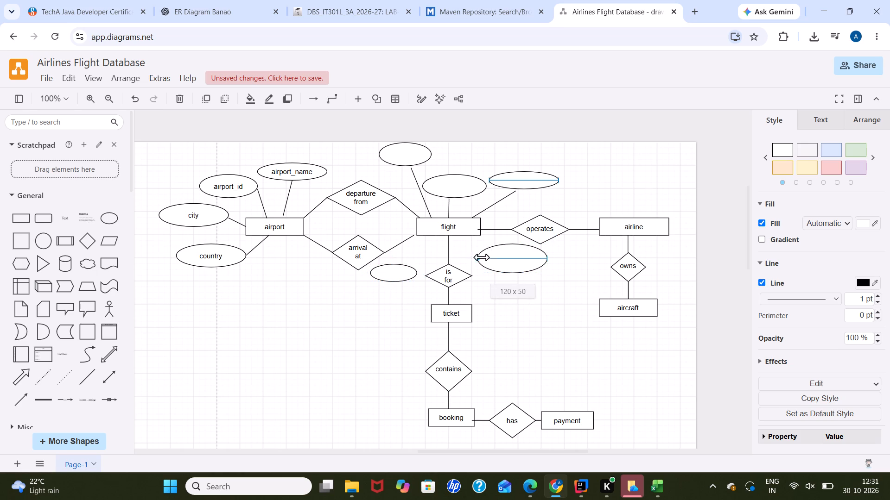
{"action": "left_click_drag", "start_coordinate": [481, 257], "coordinate": [489, 260]}
{"action": "left_click_drag", "start_coordinate": [547, 257], "coordinate": [539, 259]}
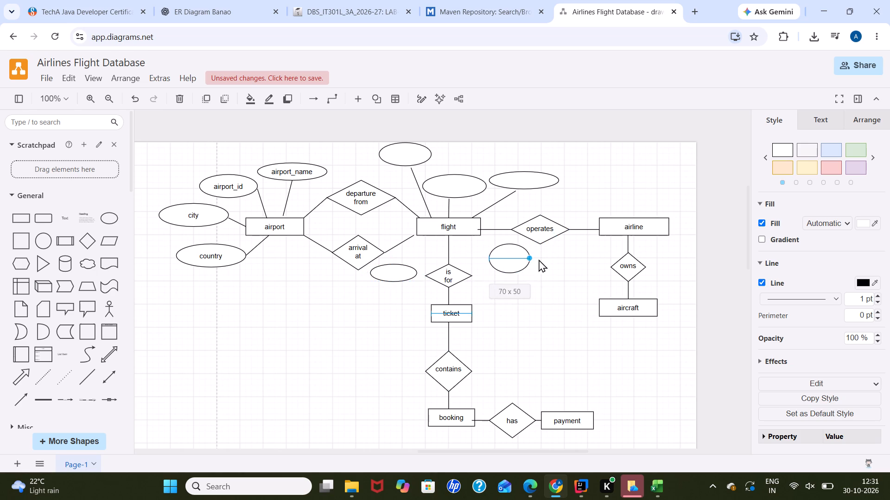
{"action": "left_click_drag", "start_coordinate": [539, 259], "coordinate": [542, 259]}
{"action": "left_click_drag", "start_coordinate": [518, 240], "coordinate": [518, 248]}
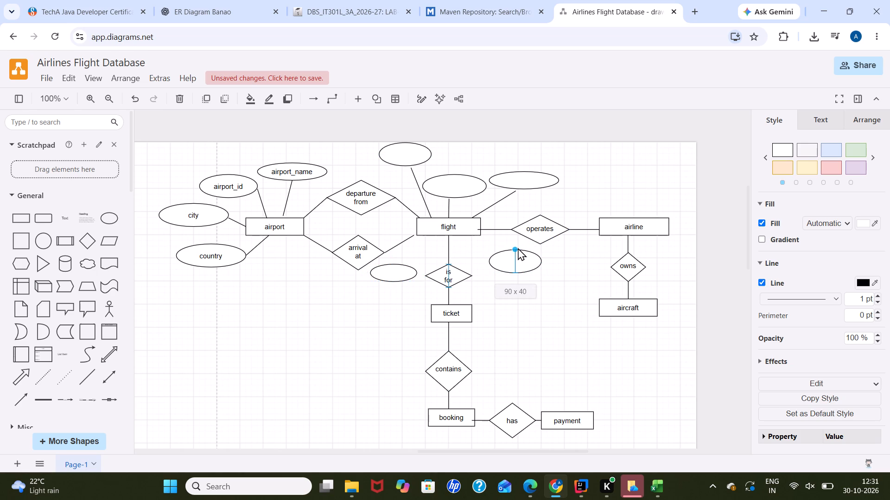
{"action": "left_click_drag", "start_coordinate": [518, 248], "coordinate": [518, 247]}
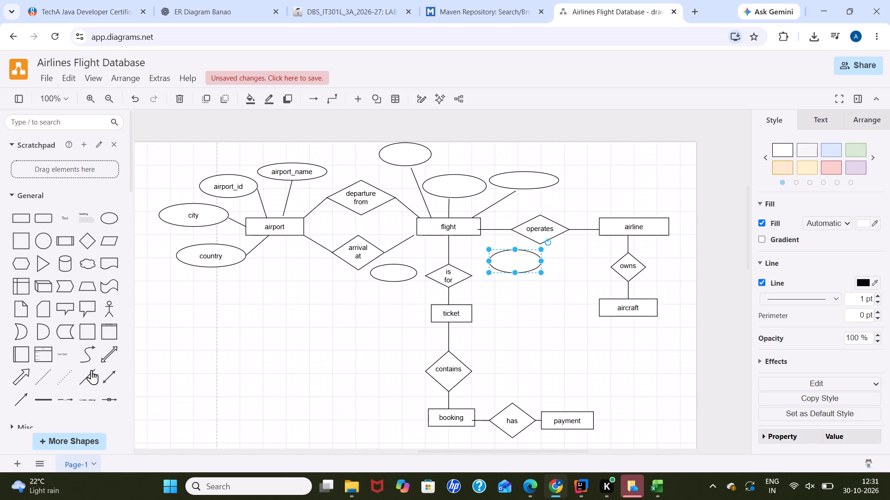
Connect the empty ellipse at flight's lower left to the flight entity with a plain line.
{"action": "left_click_drag", "start_coordinate": [91, 372], "coordinate": [412, 255]}
{"action": "left_click_drag", "start_coordinate": [412, 255], "coordinate": [407, 237]}
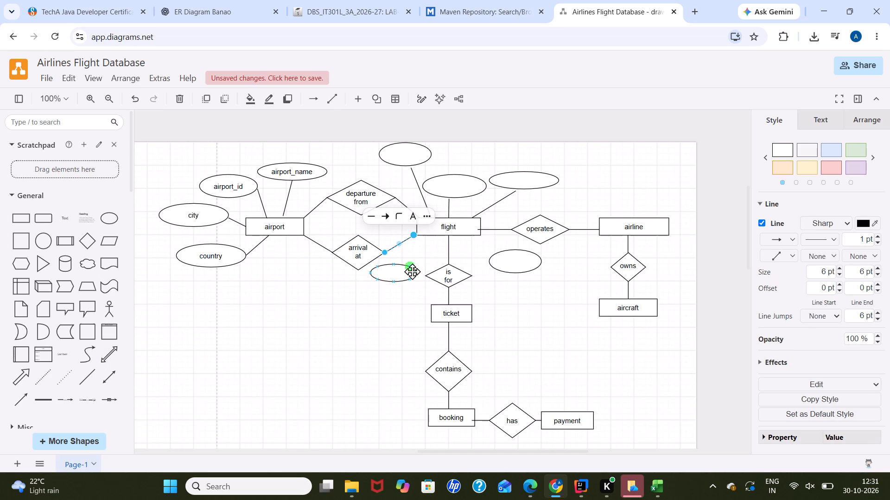
{"action": "left_click_drag", "start_coordinate": [80, 380], "coordinate": [240, 344]}
{"action": "left_click_drag", "start_coordinate": [240, 344], "coordinate": [407, 240]}
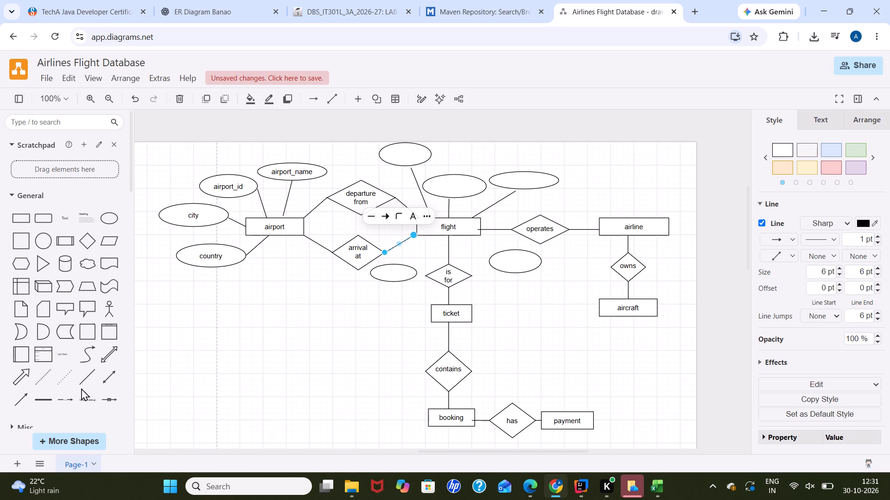
{"action": "left_click_drag", "start_coordinate": [82, 381], "coordinate": [402, 247]}
{"action": "left_click_drag", "start_coordinate": [402, 247], "coordinate": [409, 234]}
{"action": "left_click_drag", "start_coordinate": [409, 234], "coordinate": [413, 238]}
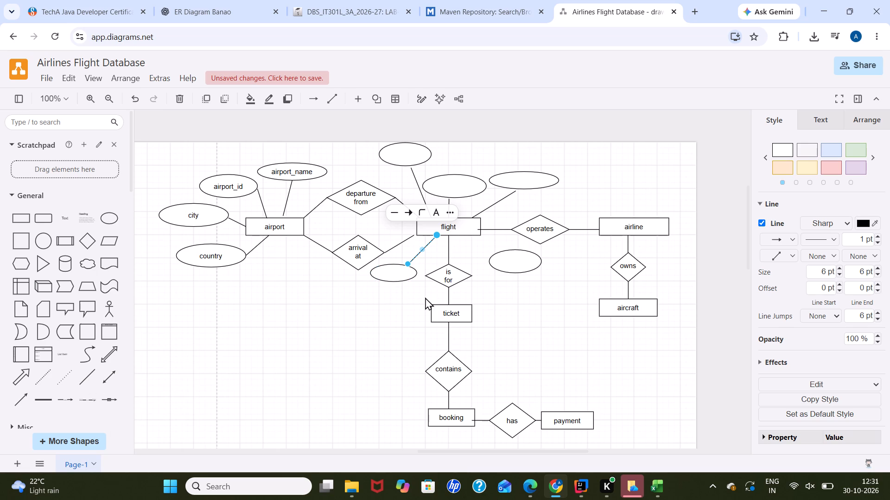
Connect the empty ellipse at flight's lower right to the flight entity with a plain line.
{"action": "left_click_drag", "start_coordinate": [89, 375], "coordinate": [445, 288]}
{"action": "left_click_drag", "start_coordinate": [445, 288], "coordinate": [485, 252]}
{"action": "left_click_drag", "start_coordinate": [485, 252], "coordinate": [483, 252]}
{"action": "left_click_drag", "start_coordinate": [483, 252], "coordinate": [451, 238]}
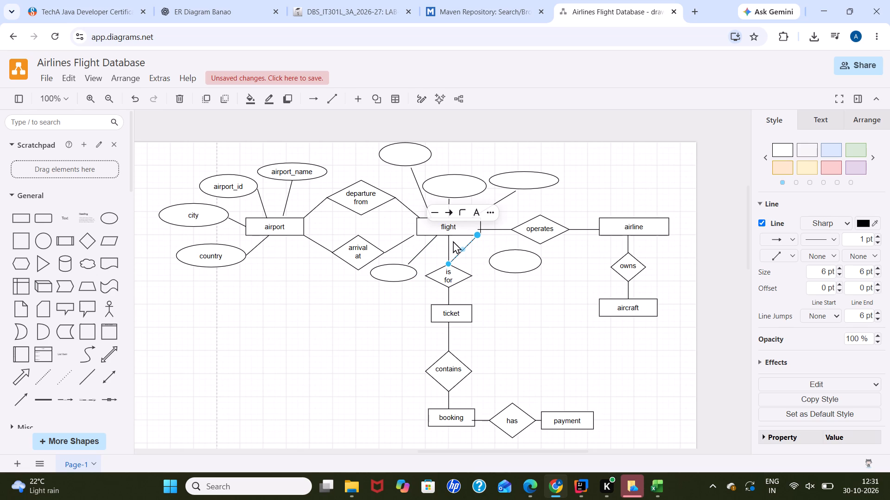
{"action": "left_click_drag", "start_coordinate": [449, 262], "coordinate": [499, 249]}
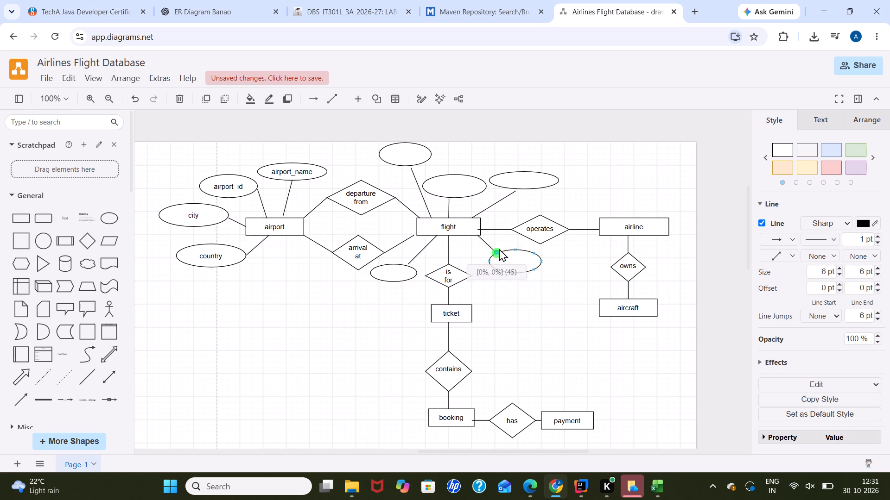
{"action": "left_click_drag", "start_coordinate": [499, 249], "coordinate": [507, 252]}
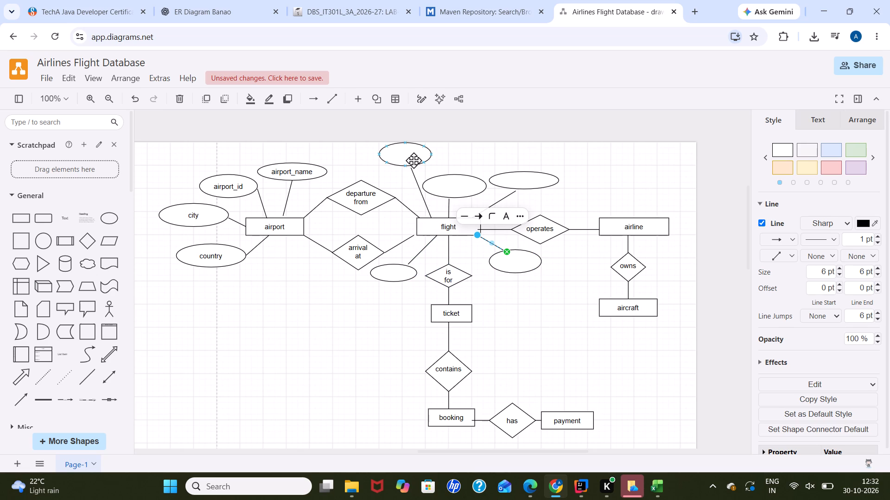
Select the empty attribute ellipse above and to the left of flight.
{"action": "left_click", "coordinate": [413, 160]}
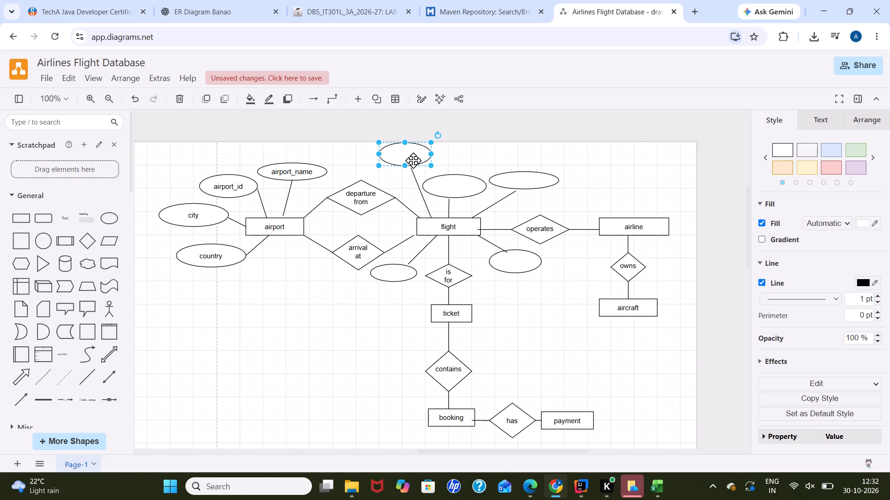
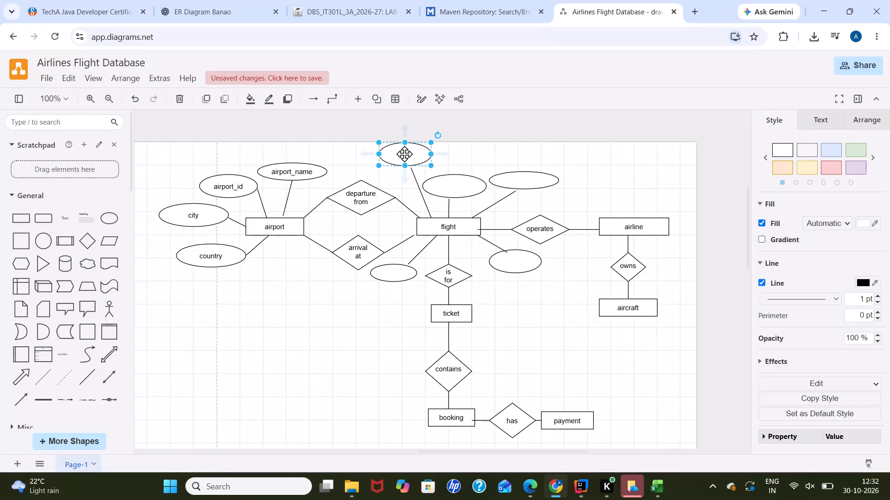
Label the empty attribute ellipse above and to the left of flight as flight_id.
{"action": "type", "text": "fligh"}
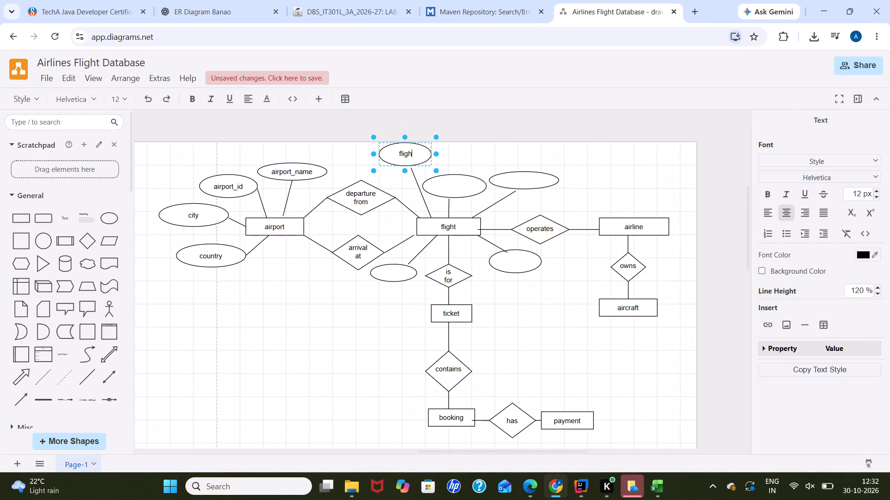
{"action": "key", "text": "BackSpace"}
{"action": "type", "text": "ht_id"}
{"action": "left_click", "coordinate": [449, 189]}
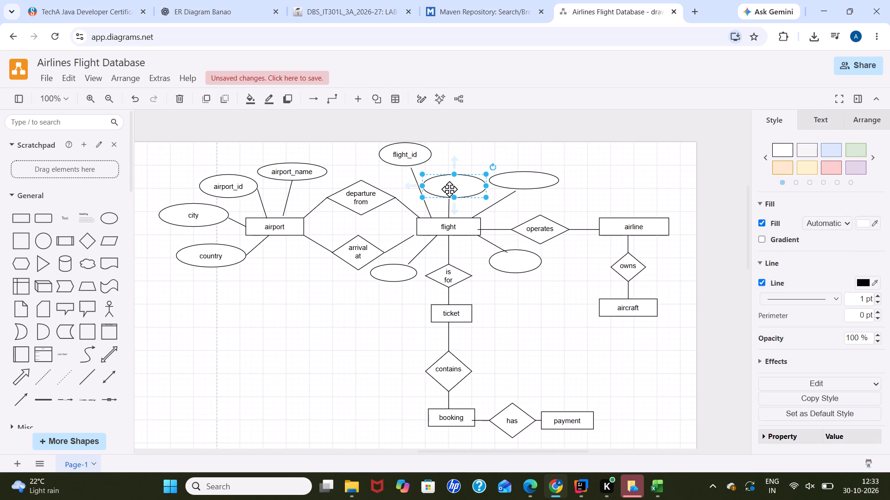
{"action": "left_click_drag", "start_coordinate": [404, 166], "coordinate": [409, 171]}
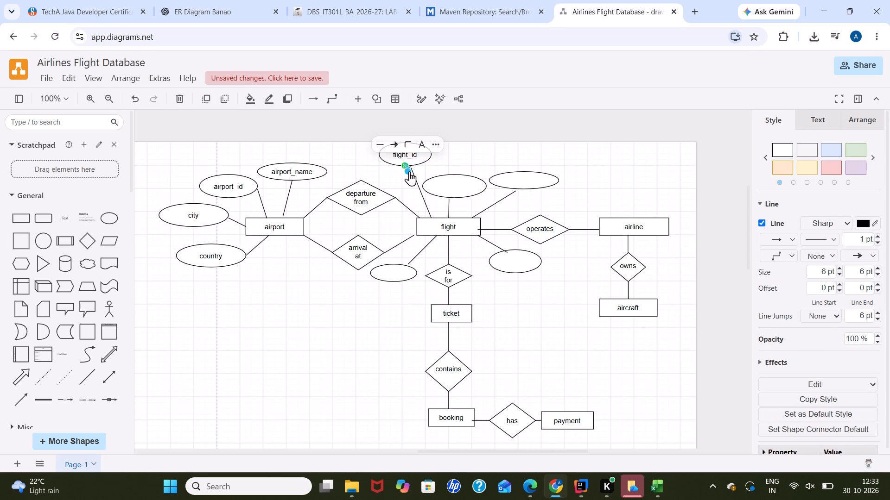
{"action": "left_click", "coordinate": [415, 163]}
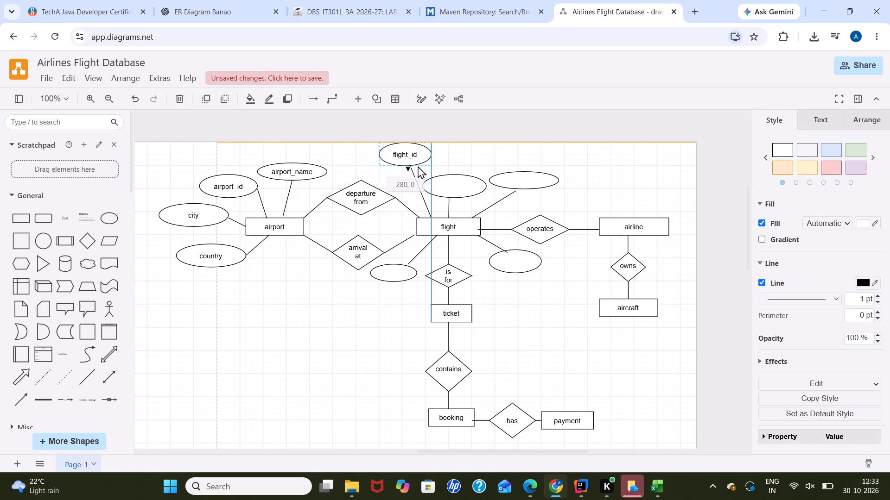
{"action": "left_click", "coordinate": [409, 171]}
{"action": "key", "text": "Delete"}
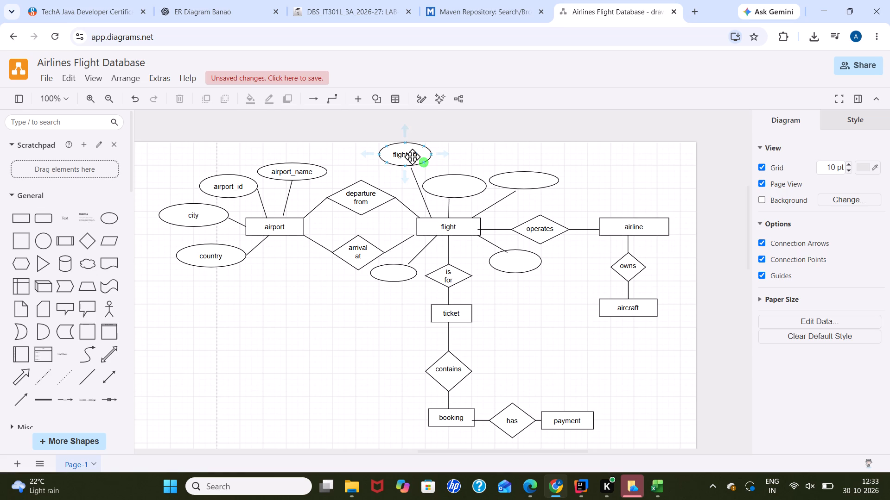
Move the flight_id ellipse slightly down towards flight and shift its connecting line to meet the ellipse.
{"action": "left_click", "coordinate": [412, 156]}
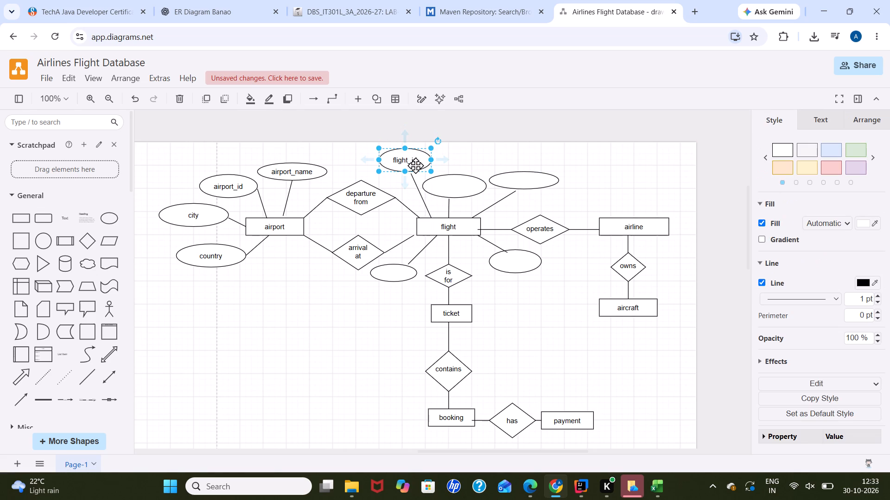
{"action": "left_click", "coordinate": [416, 181]}
{"action": "left_click_drag", "start_coordinate": [413, 181], "coordinate": [411, 176]}
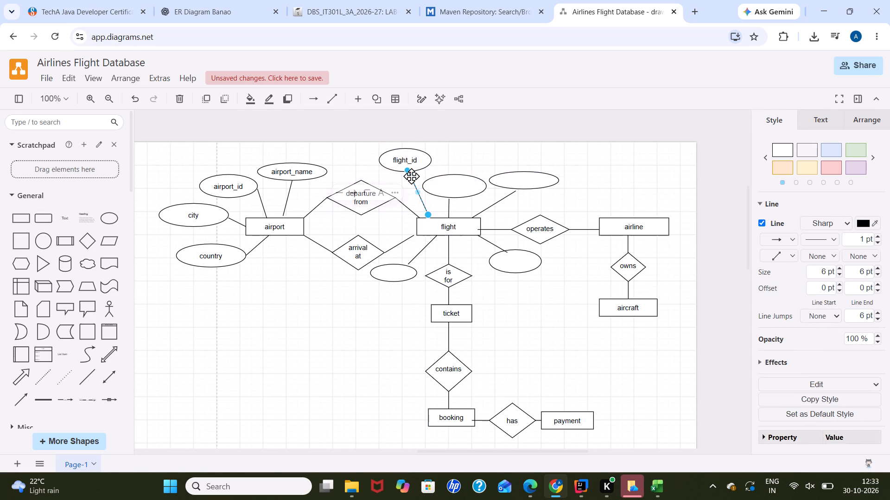
{"action": "left_click", "coordinate": [451, 164]}
Select the empty attribute ellipse directly above the flight entity.
{"action": "left_click", "coordinate": [454, 187]}
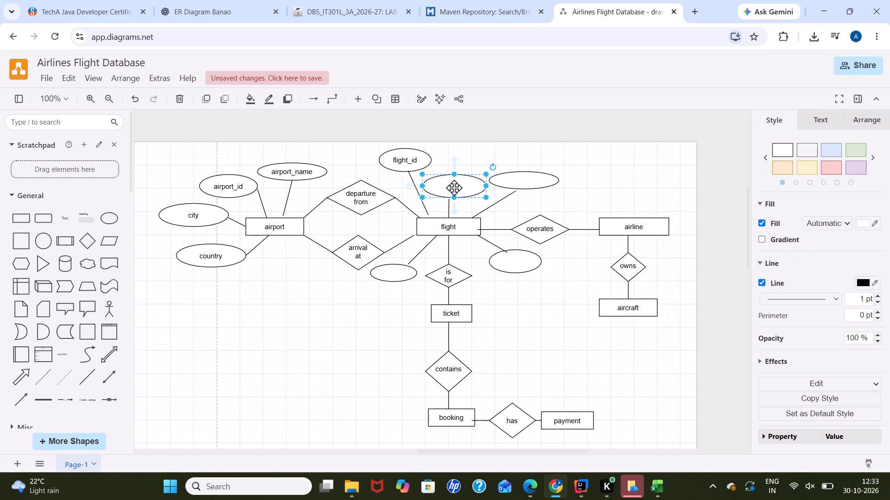
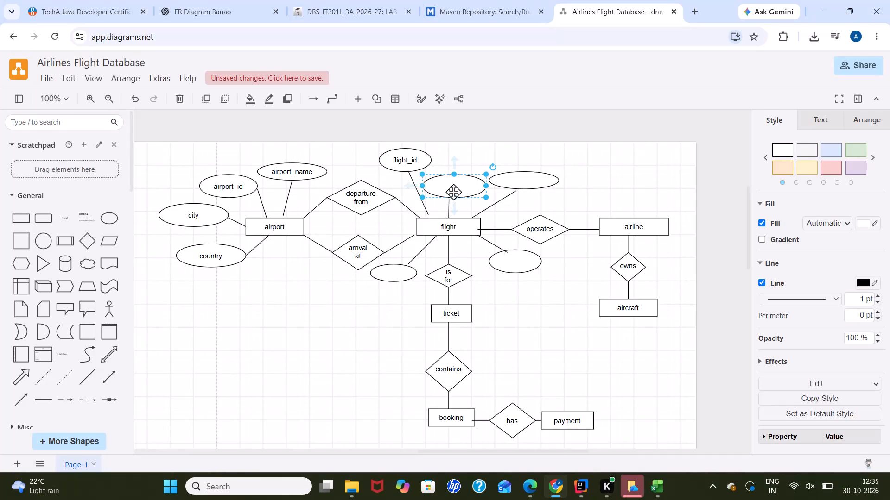
Label the selected empty attribute ellipse directly above the flight entity as departure time.
{"action": "type", "text": "deap"}
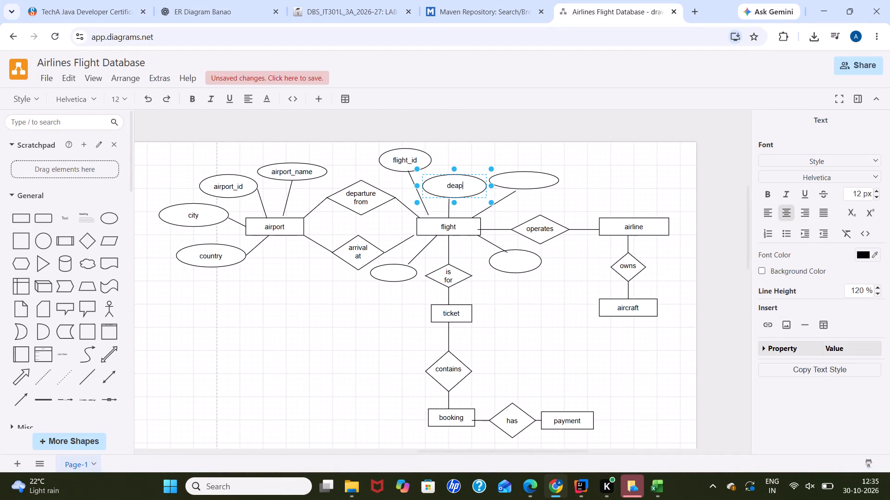
{"action": "key", "text": "BackSpace"}
{"action": "key", "text": "BackSpace"}
{"action": "type", "text": "parture"}
{"action": "key", "text": "space"}
{"action": "type", "text": "time"}
{"action": "key", "text": "space"}
Label the empty attribute ellipse above and to the right of flight as arrival-time.
{"action": "left_click", "coordinate": [524, 177]}
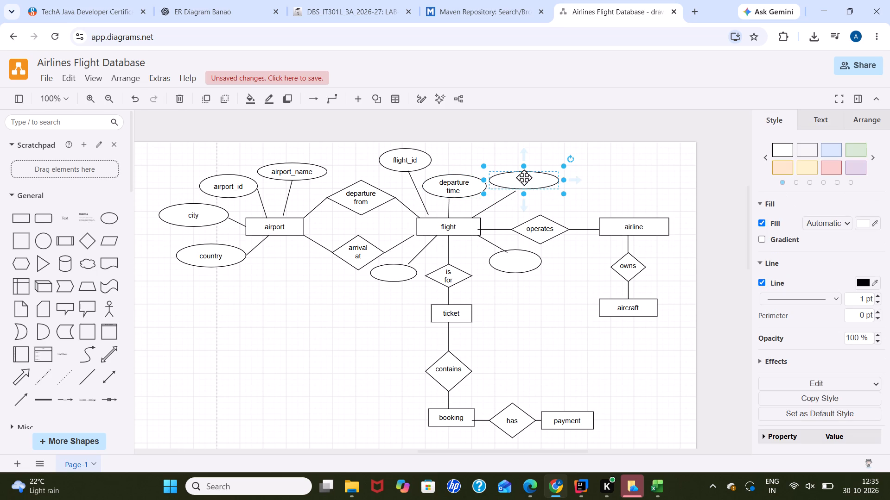
{"action": "type", "text": "arrival"}
{"action": "type", "text": "-time"}
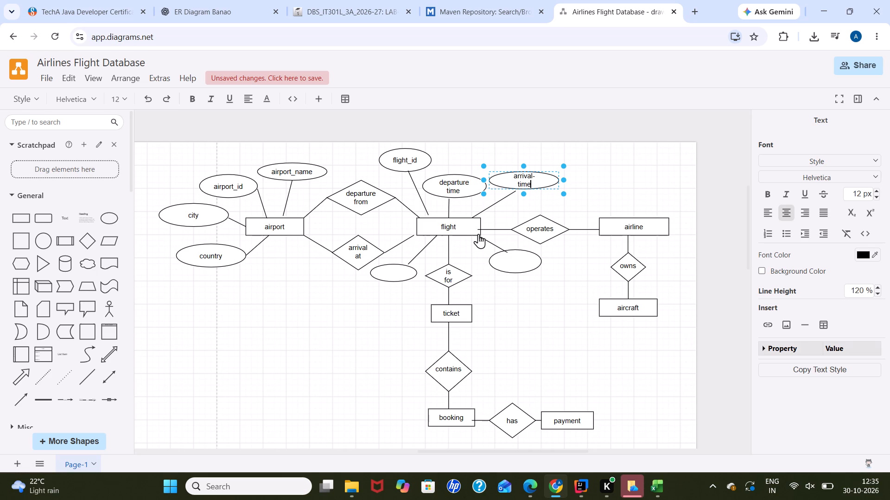
Label the empty attribute ellipse below and to the left of flight as airline id.
{"action": "left_click", "coordinate": [399, 270]}
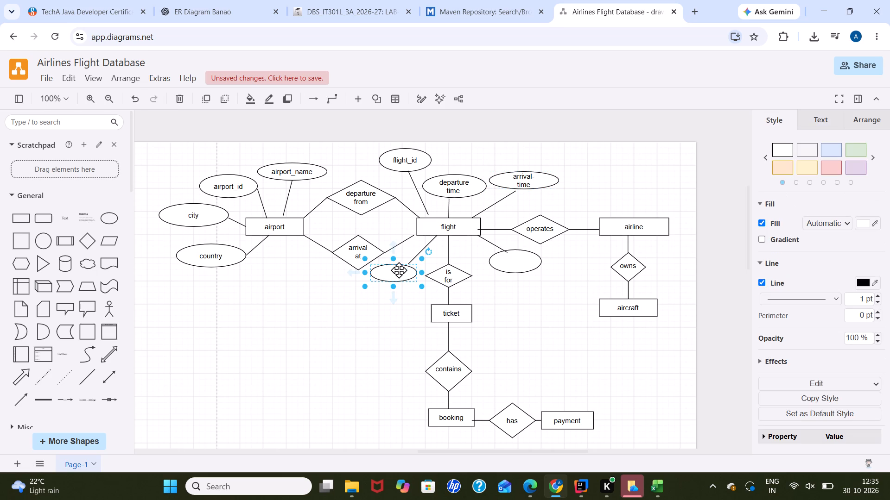
{"action": "type", "text": "airline"}
{"action": "key", "text": "space"}
{"action": "type", "text": "id"}
Label the empty attribute ellipse below and to the right of flight as departure_airport_id, breaking the text onto a second line before t_id.
{"action": "left_click", "coordinate": [510, 260]}
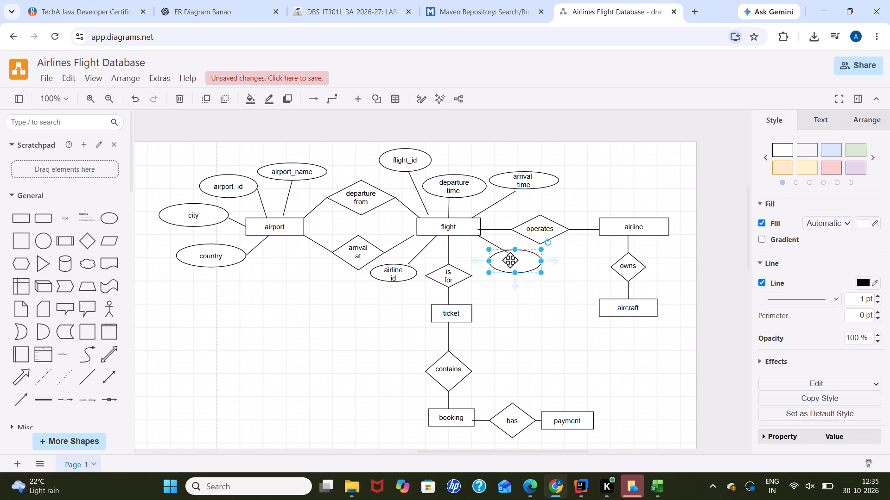
{"action": "type", "text": "departure"}
{"action": "type", "text": "_airport"}
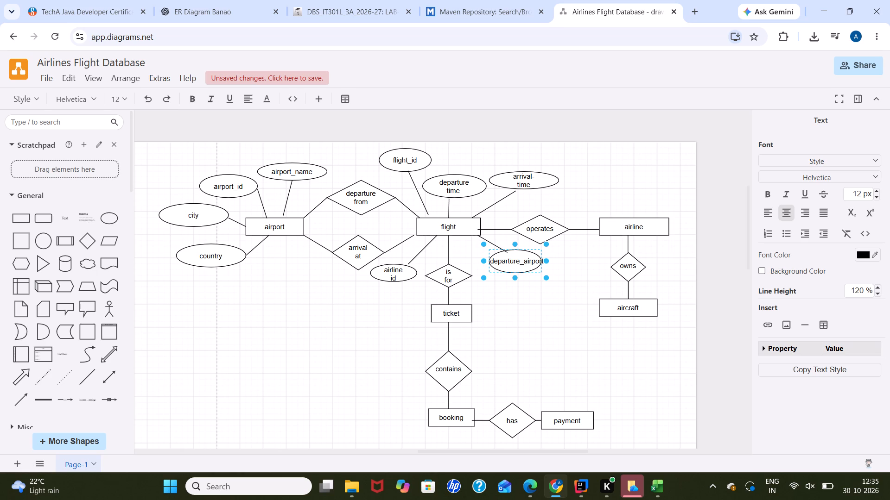
{"action": "key", "text": "shift+underscore"}
{"action": "key", "text": "BackSpace"}
{"action": "key", "text": "BackSpace"}
{"action": "key", "text": "Return"}
{"action": "key", "text": "y"}
{"action": "key", "text": "BackSpace"}
{"action": "type", "text": "t_id"}
{"action": "left_click", "coordinate": [509, 346]}
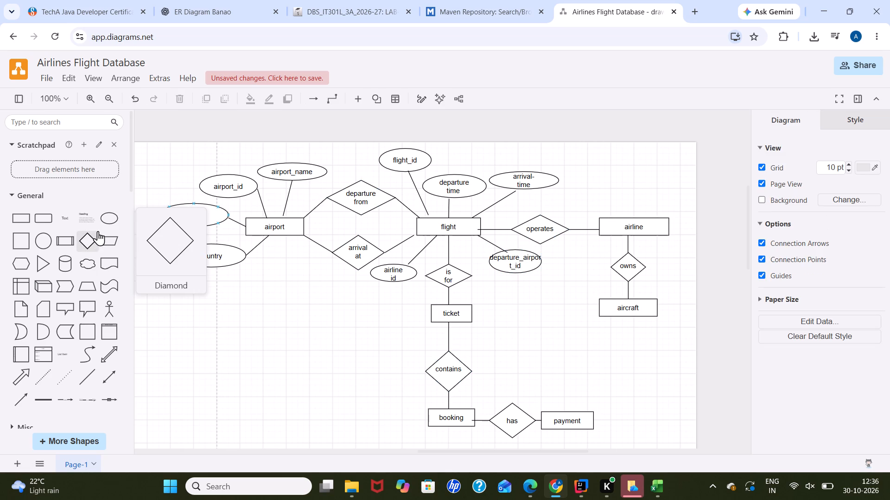
Add an attribute ellipse above and to the left of the airline entity, clear of arrival-time, and flatten it.
{"action": "left_click_drag", "start_coordinate": [111, 218], "coordinate": [498, 164]}
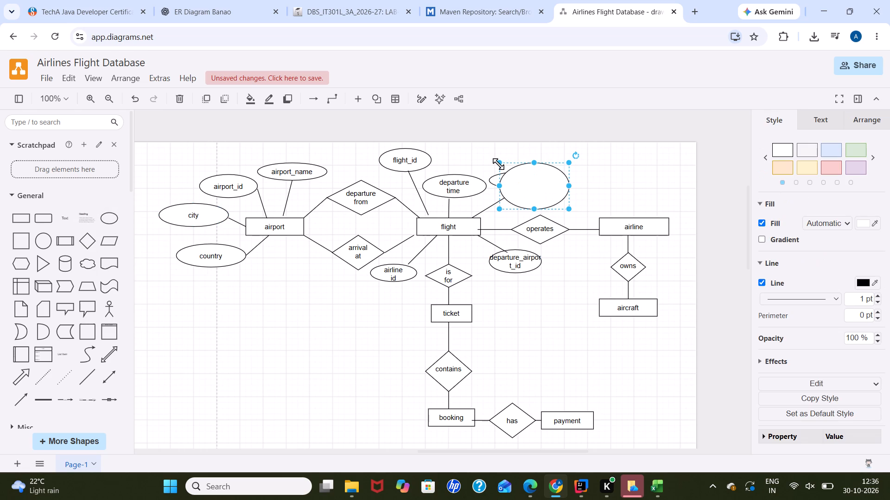
{"action": "left_click_drag", "start_coordinate": [536, 189], "coordinate": [604, 169]}
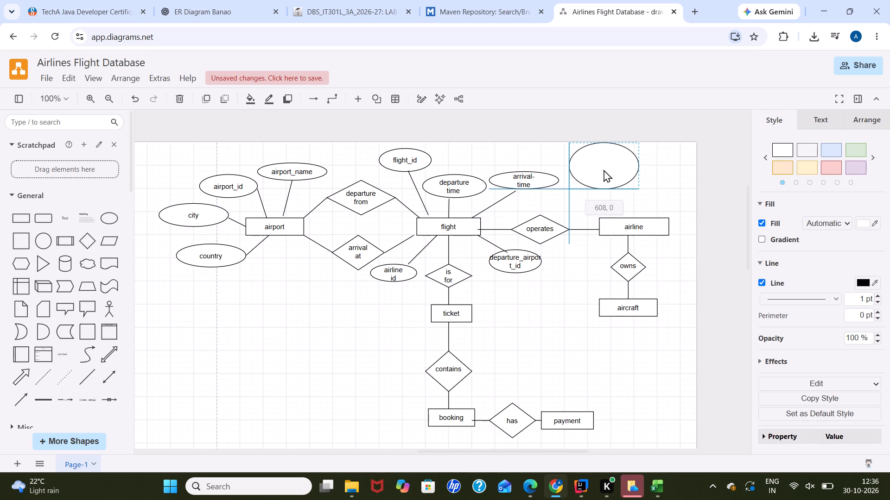
{"action": "left_click_drag", "start_coordinate": [604, 169], "coordinate": [595, 172]}
{"action": "left_click_drag", "start_coordinate": [591, 193], "coordinate": [599, 175]}
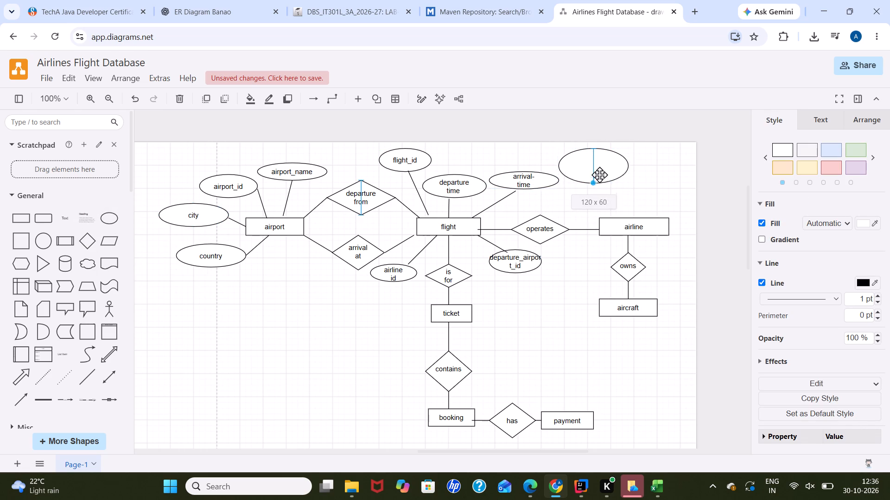
{"action": "left_click_drag", "start_coordinate": [599, 175], "coordinate": [601, 170]}
Add a second attribute ellipse above and to the right of the airline entity.
{"action": "left_click_drag", "start_coordinate": [109, 217], "coordinate": [674, 167]}
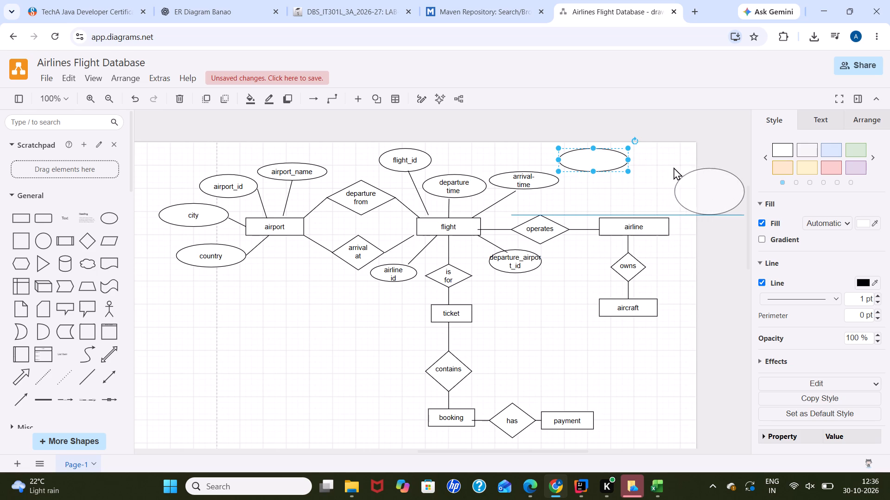
{"action": "left_click_drag", "start_coordinate": [674, 167], "coordinate": [657, 162]}
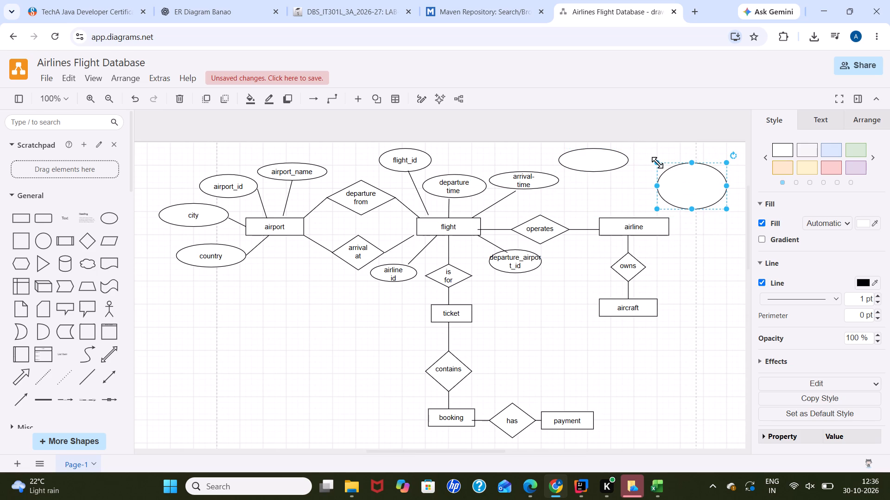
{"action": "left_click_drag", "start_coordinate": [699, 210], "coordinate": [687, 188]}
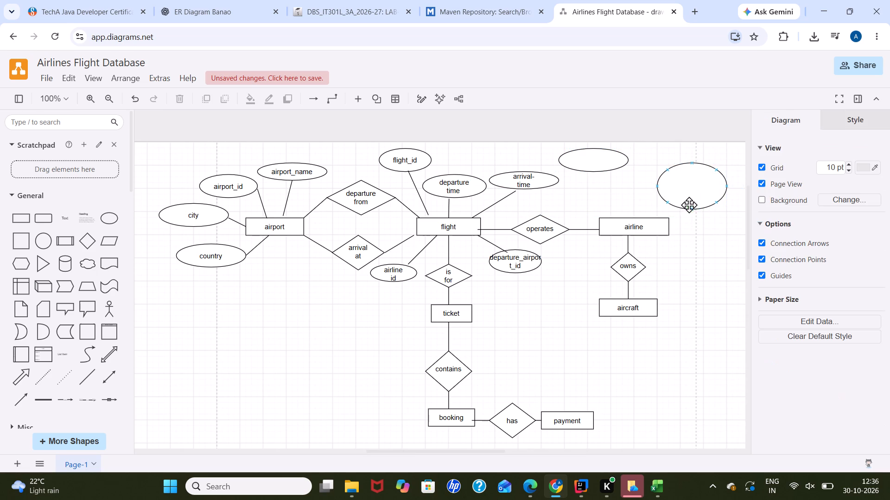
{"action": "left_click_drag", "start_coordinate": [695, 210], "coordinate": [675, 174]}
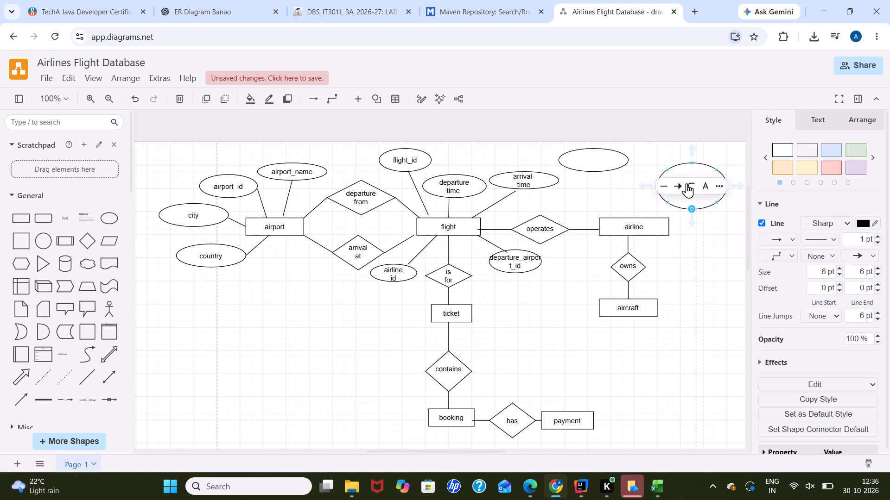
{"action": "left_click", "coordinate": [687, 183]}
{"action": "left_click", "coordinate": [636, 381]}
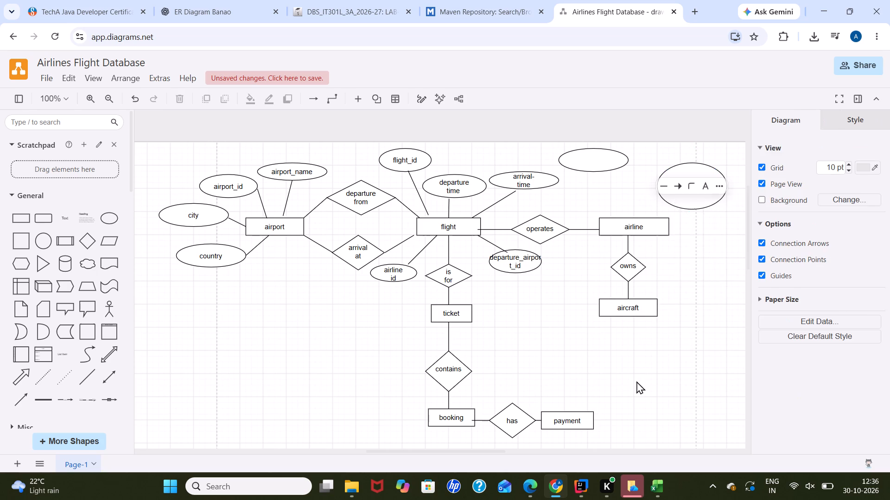
Move the second airline ellipse up level with the first one's top edge and flatten it.
{"action": "left_click_drag", "start_coordinate": [699, 185], "coordinate": [689, 169]}
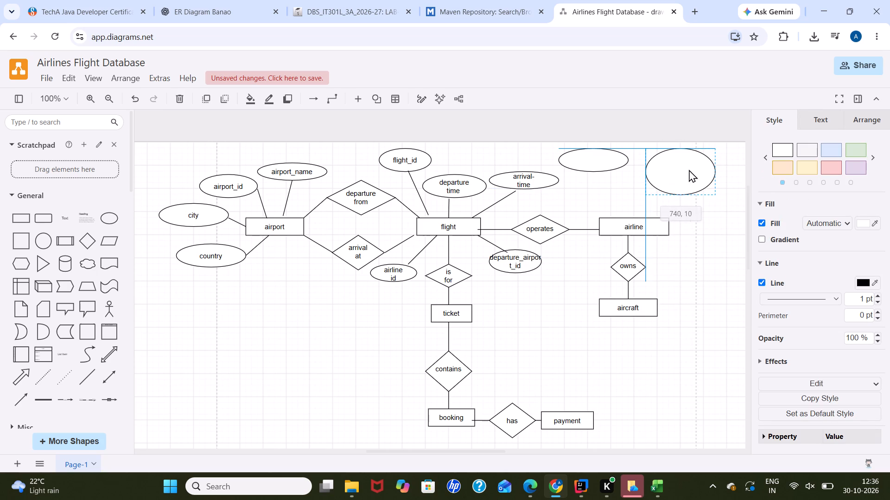
{"action": "left_click_drag", "start_coordinate": [689, 169], "coordinate": [690, 169]}
{"action": "left_click_drag", "start_coordinate": [681, 197], "coordinate": [687, 176]}
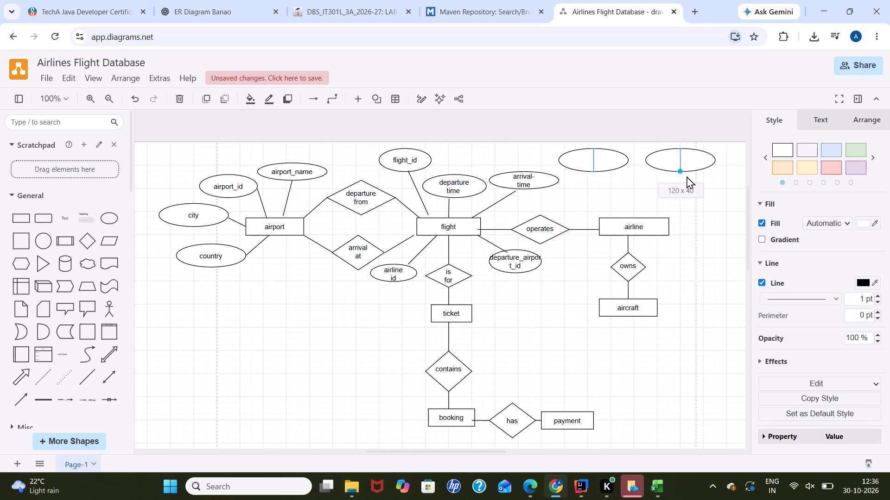
{"action": "left_click_drag", "start_coordinate": [687, 176], "coordinate": [687, 177]}
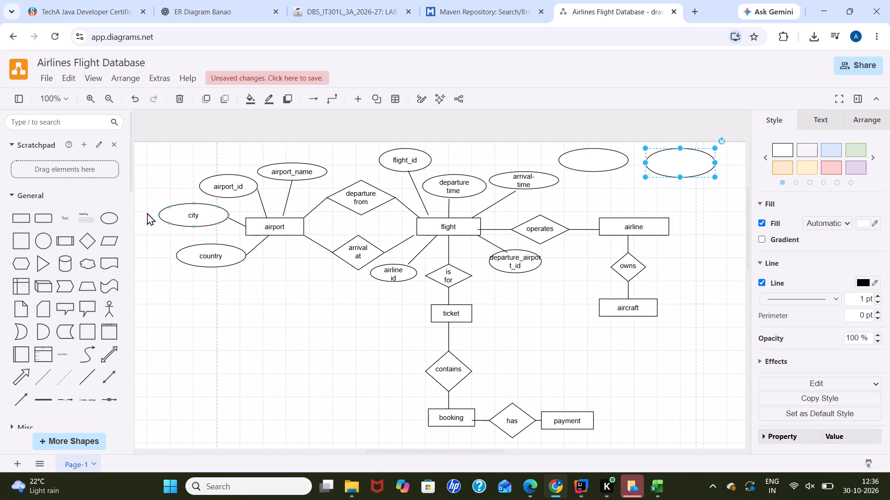
Add a third attribute ellipse beside the airline entity, below and to the right of the second one, and flatten it.
{"action": "left_click_drag", "start_coordinate": [113, 218], "coordinate": [641, 189]}
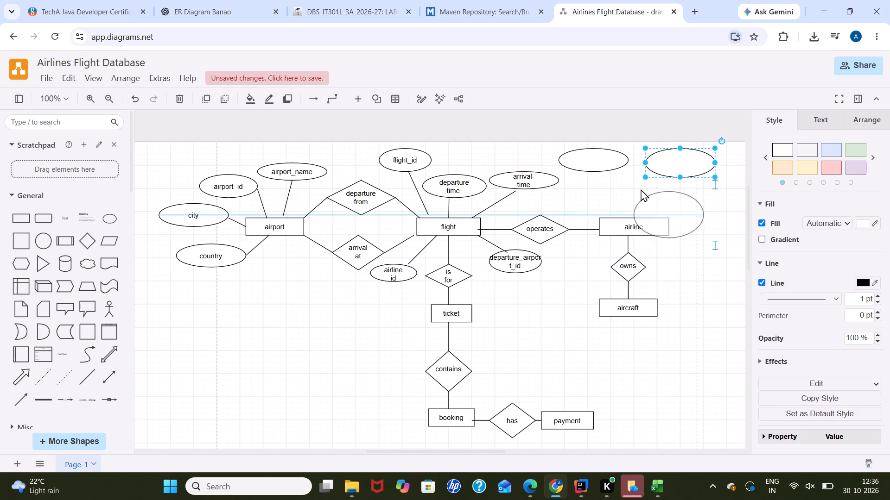
{"action": "left_click_drag", "start_coordinate": [641, 189], "coordinate": [676, 188]}
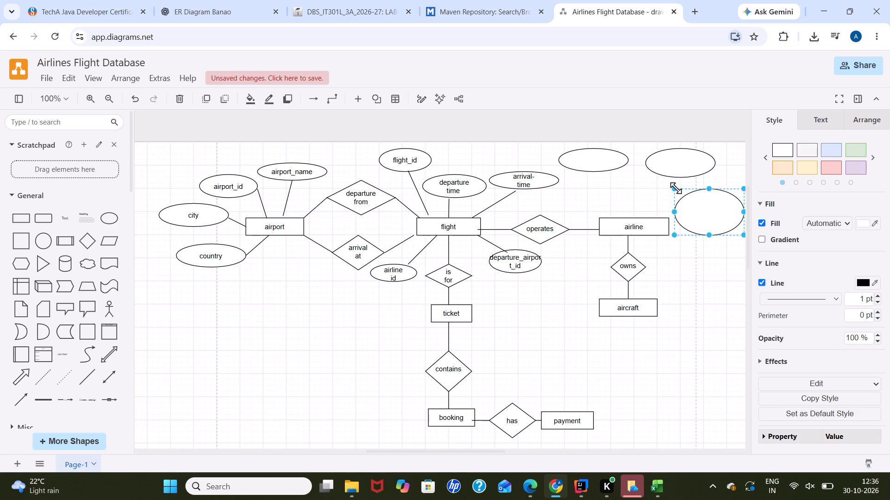
{"action": "left_click_drag", "start_coordinate": [711, 235], "coordinate": [693, 220]}
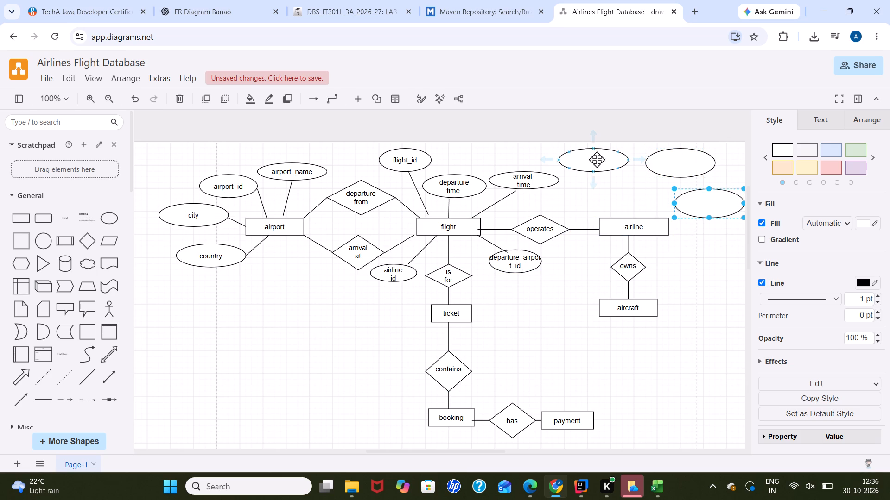
Move the leftmost empty ellipse above airline slightly down and to the right, closer to the entity.
{"action": "left_click_drag", "start_coordinate": [607, 163], "coordinate": [618, 170]}
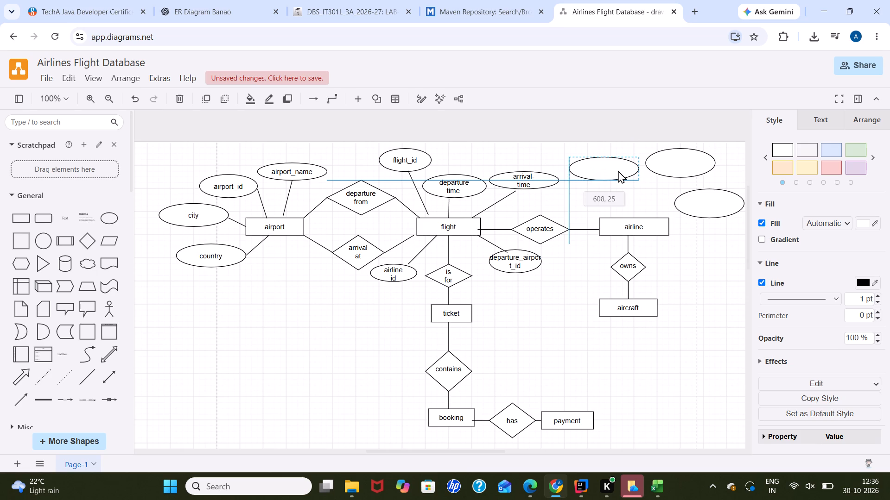
{"action": "left_click_drag", "start_coordinate": [618, 170], "coordinate": [617, 170]}
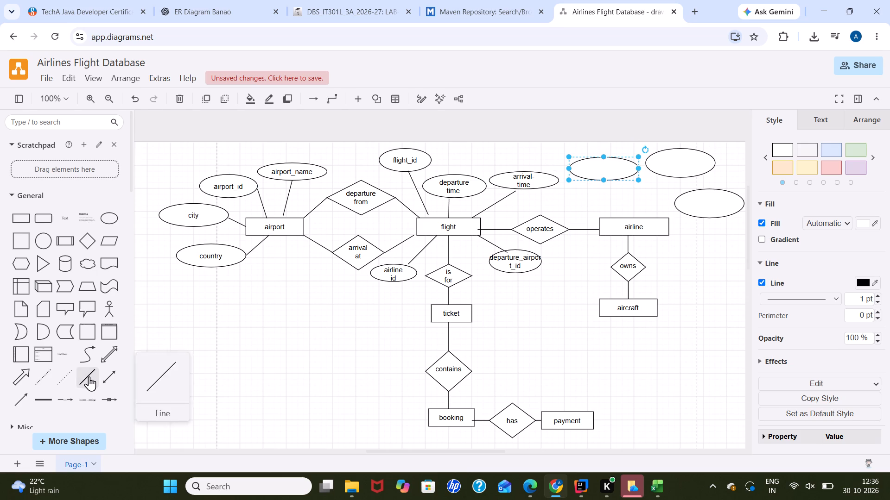
Add a plain line joining the leftmost empty ellipse above airline to the top edge of the airline entity.
{"action": "left_click_drag", "start_coordinate": [89, 376], "coordinate": [587, 190]}
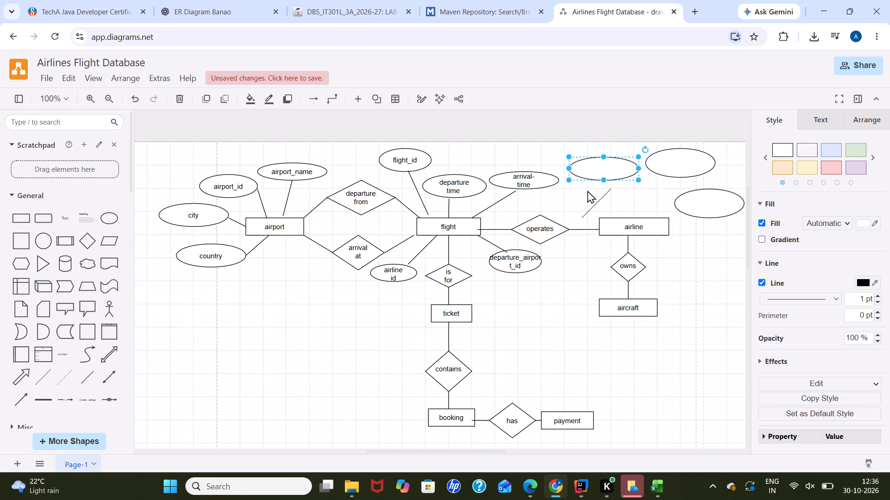
{"action": "left_click_drag", "start_coordinate": [587, 190], "coordinate": [592, 183]}
{"action": "left_click_drag", "start_coordinate": [592, 183], "coordinate": [590, 182]}
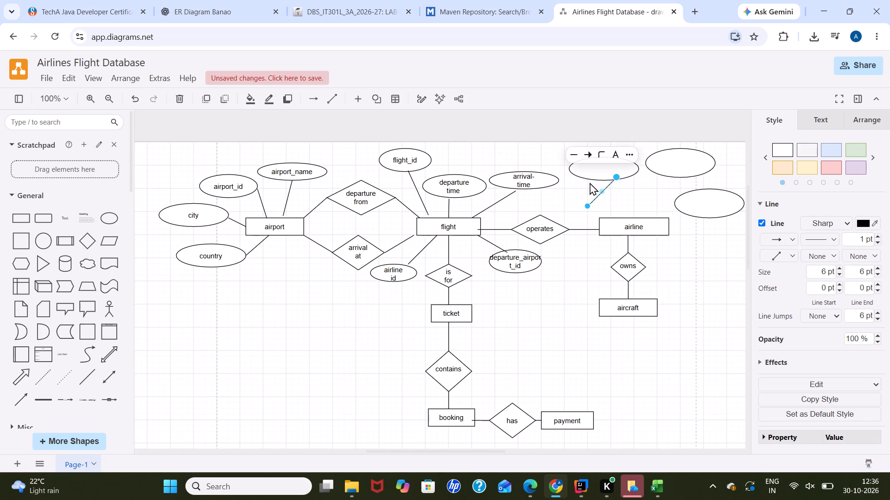
{"action": "left_click_drag", "start_coordinate": [589, 201], "coordinate": [616, 217]}
{"action": "left_click", "coordinate": [254, 351]}
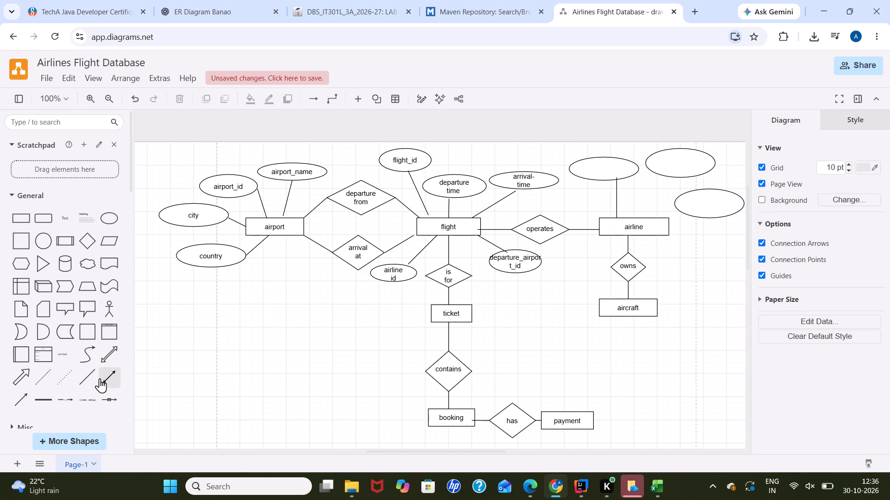
Add a plain line joining the second empty ellipse, above and to the right of airline, to the entity's top edge.
{"action": "left_click_drag", "start_coordinate": [88, 373], "coordinate": [603, 197]}
{"action": "left_click_drag", "start_coordinate": [603, 197], "coordinate": [649, 181]}
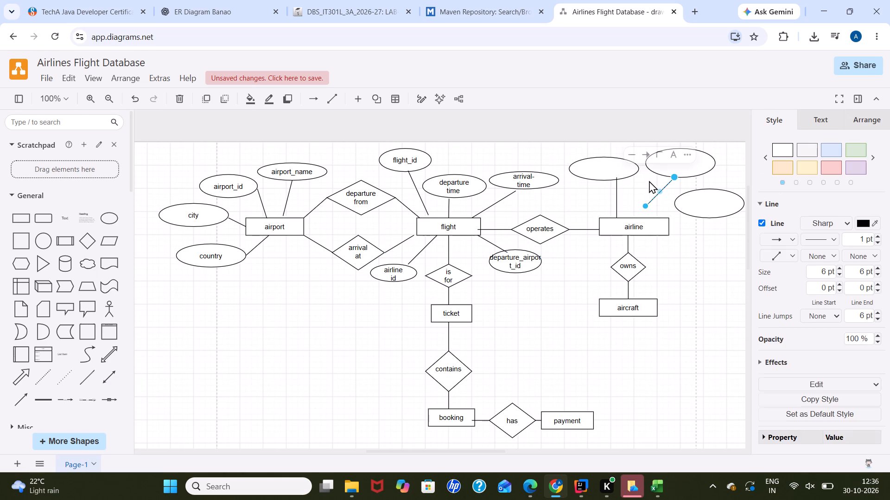
{"action": "left_click_drag", "start_coordinate": [646, 203], "coordinate": [644, 215]}
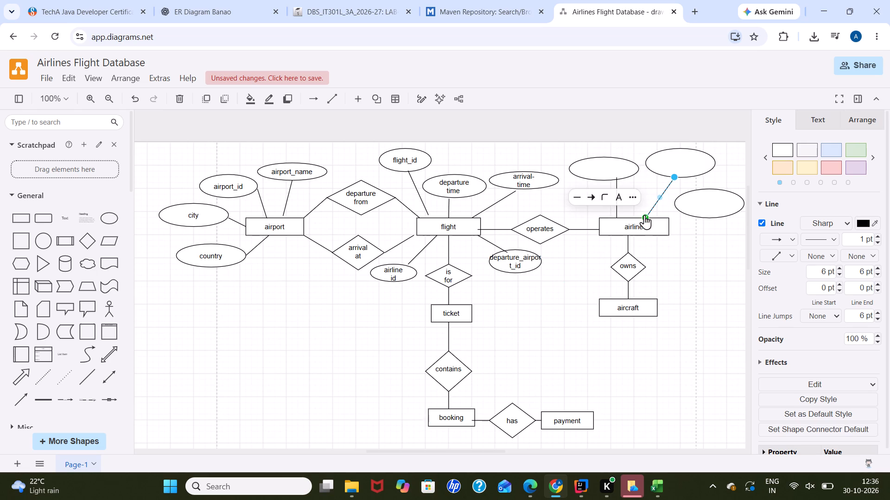
{"action": "left_click", "coordinate": [317, 380]}
Add a plain line joining the third empty ellipse beside airline to the midpoint of the airline entity's right edge.
{"action": "left_click_drag", "start_coordinate": [91, 369], "coordinate": [379, 337]}
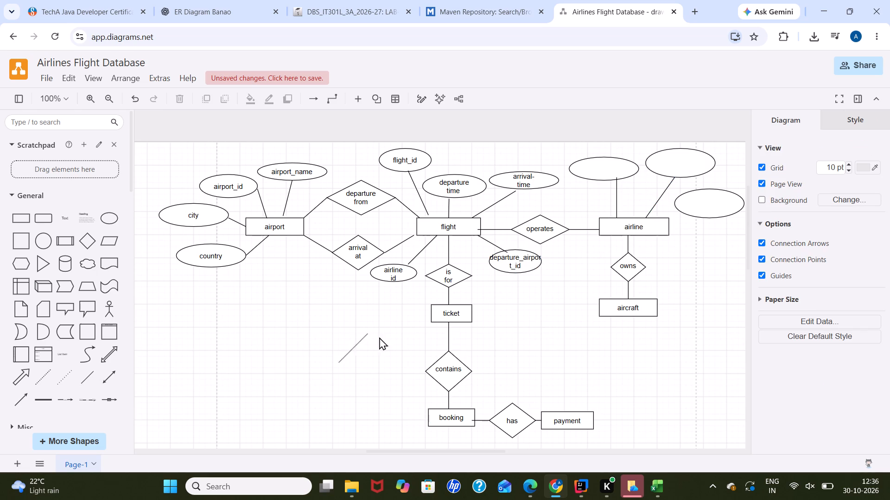
{"action": "left_click_drag", "start_coordinate": [379, 337], "coordinate": [685, 221]}
{"action": "left_click_drag", "start_coordinate": [685, 221], "coordinate": [681, 222]}
{"action": "left_click_drag", "start_coordinate": [681, 245], "coordinate": [671, 228]}
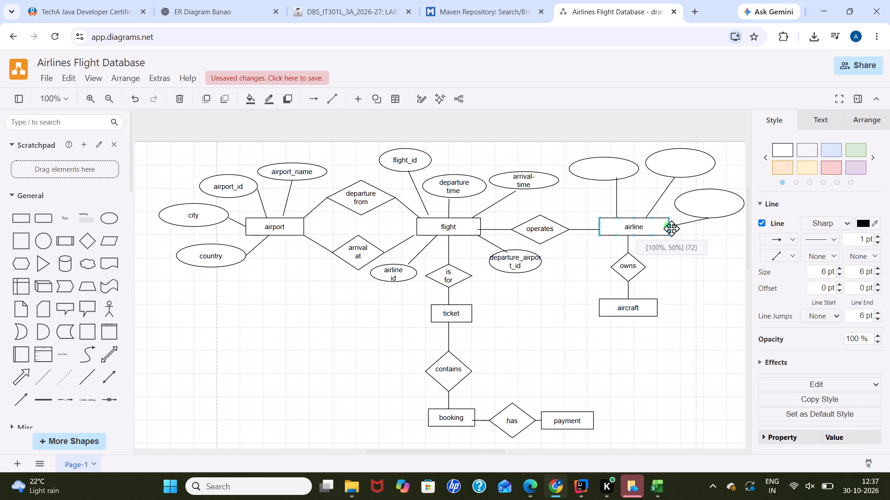
{"action": "left_click_drag", "start_coordinate": [671, 228], "coordinate": [670, 228]}
{"action": "left_click", "coordinate": [678, 257]}
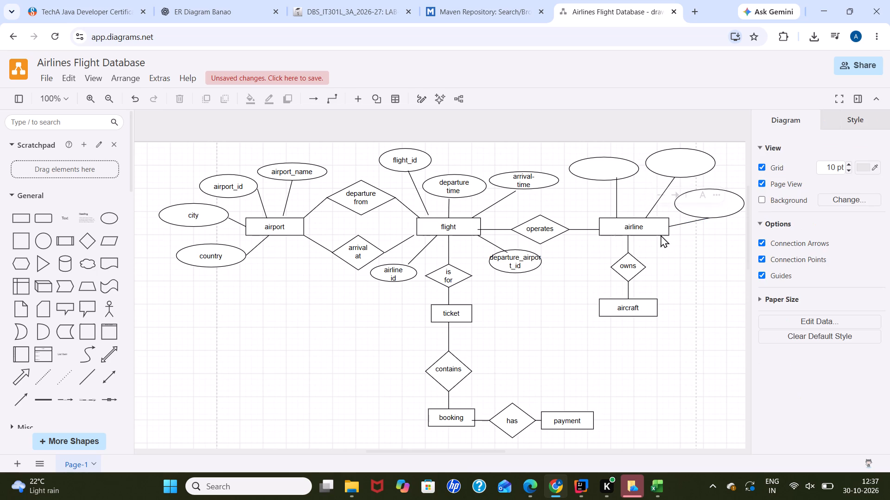
Label airline's three attribute ellipses airline_id, airline_name and country, going clockwise from the one directly above the entity.
{"action": "left_click", "coordinate": [610, 173]}
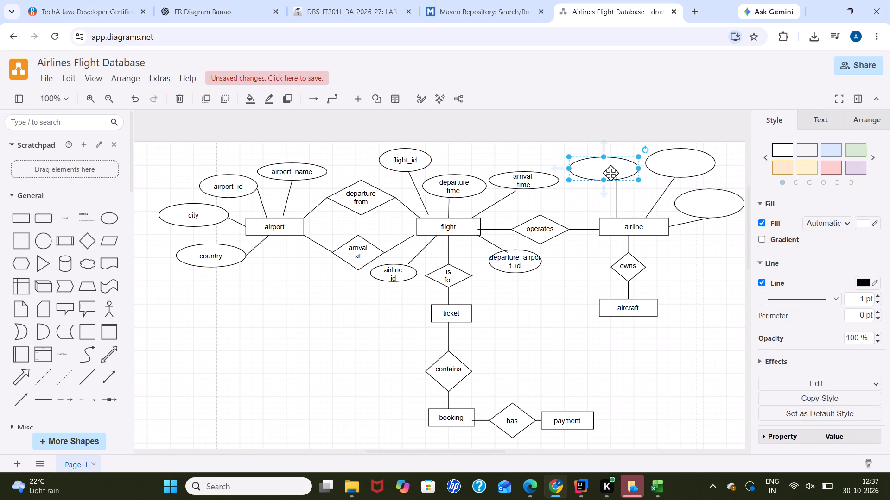
{"action": "type", "text": "airline_id"}
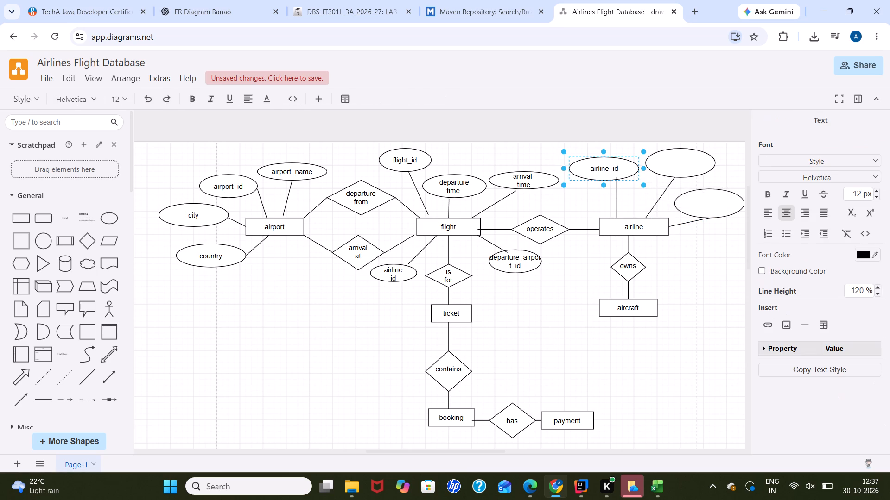
{"action": "left_click", "coordinate": [677, 162]}
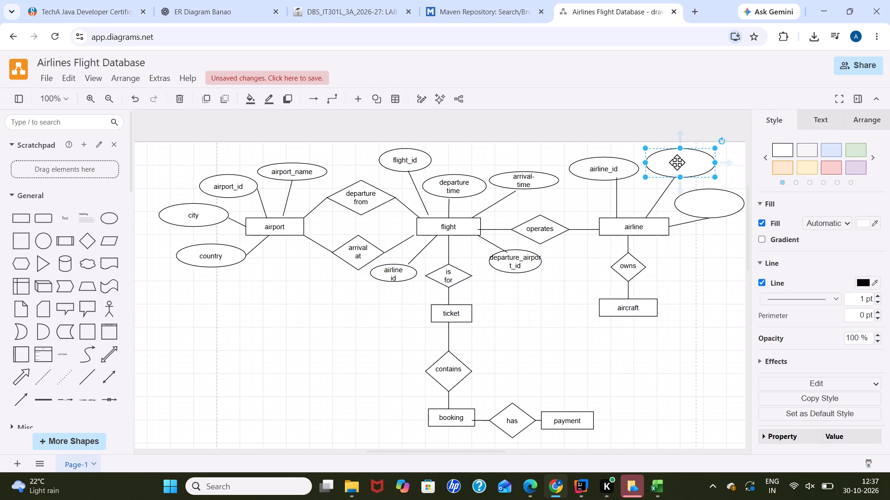
{"action": "type", "text": "airline"}
{"action": "type", "text": "_name"}
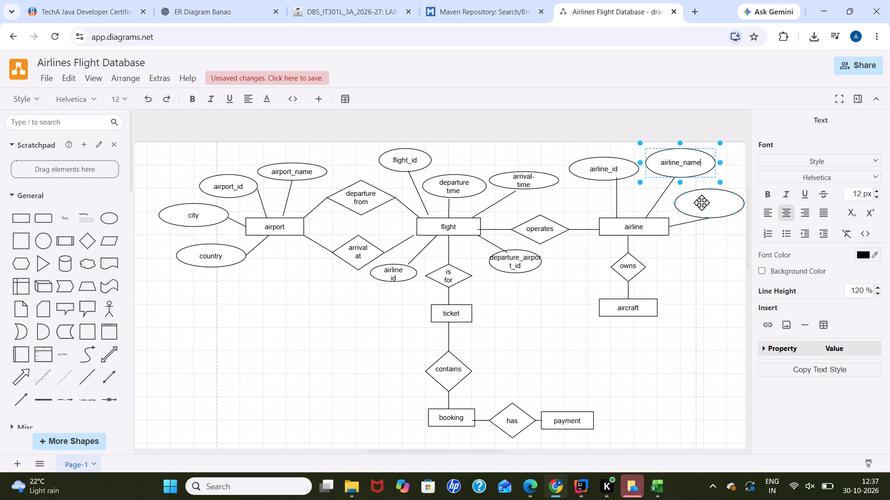
{"action": "left_click", "coordinate": [701, 202]}
{"action": "type", "text": "country"}
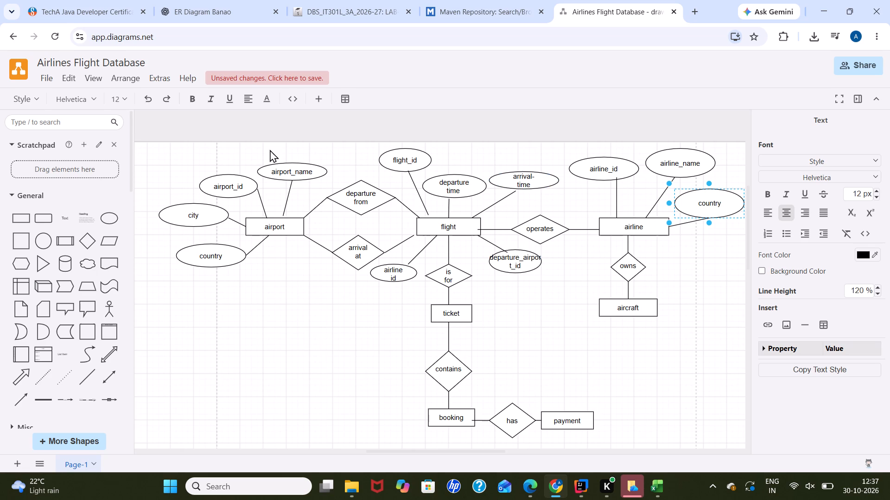
Add an empty attribute ellipse to the right of the owns diamond, below country, then flatten and narrow it.
{"action": "left_click_drag", "start_coordinate": [111, 212], "coordinate": [527, 245]}
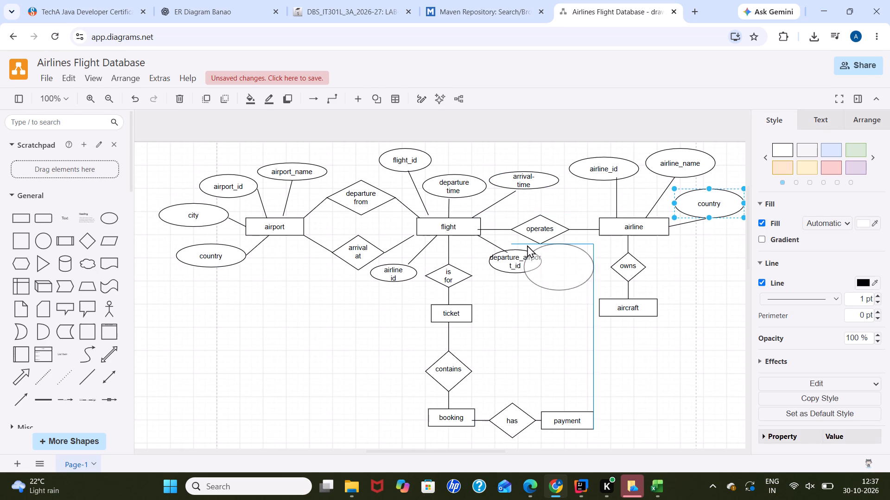
{"action": "left_click_drag", "start_coordinate": [527, 245], "coordinate": [665, 256]}
{"action": "scroll", "coordinate": [550, 253], "scroll_direction": "right", "scroll_amount": 2}
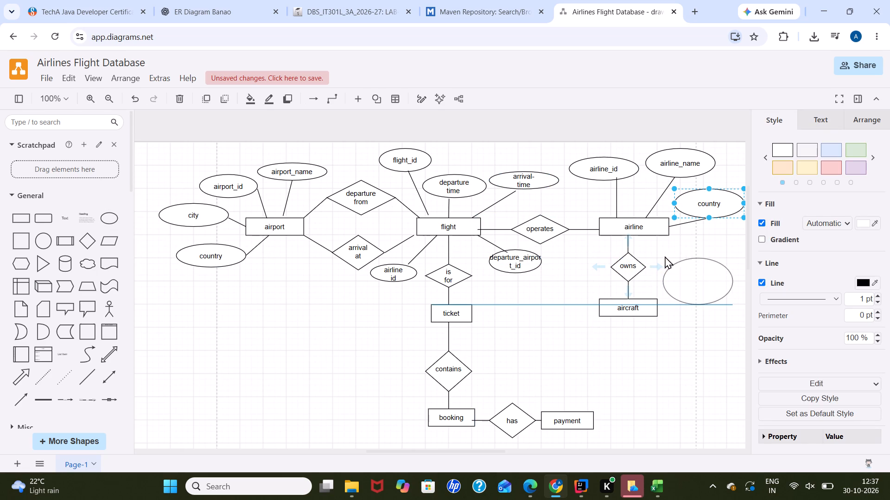
{"action": "left_click_drag", "start_coordinate": [665, 256], "coordinate": [676, 251]}
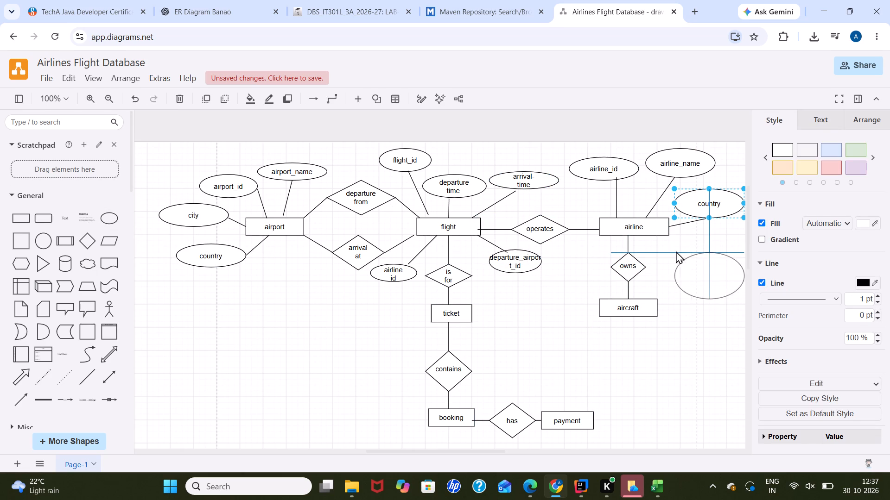
{"action": "left_click_drag", "start_coordinate": [676, 251], "coordinate": [670, 251]}
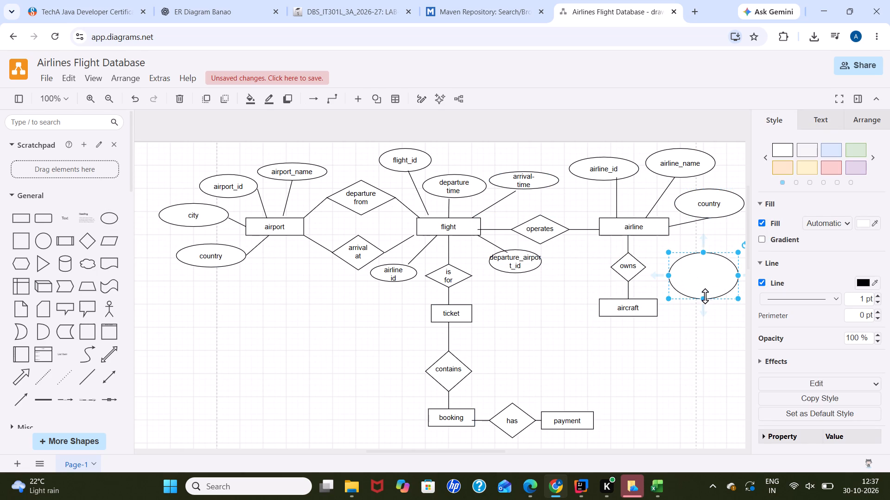
{"action": "left_click_drag", "start_coordinate": [705, 294], "coordinate": [720, 271]}
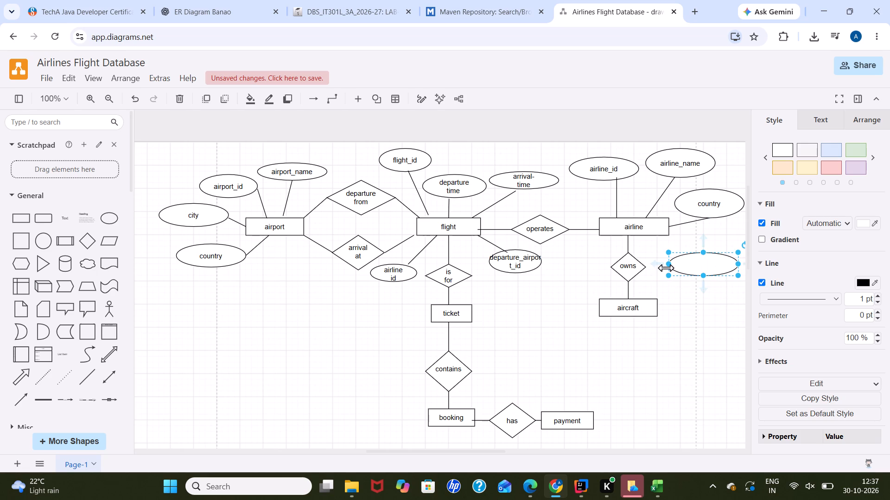
{"action": "left_click_drag", "start_coordinate": [666, 268], "coordinate": [685, 277]}
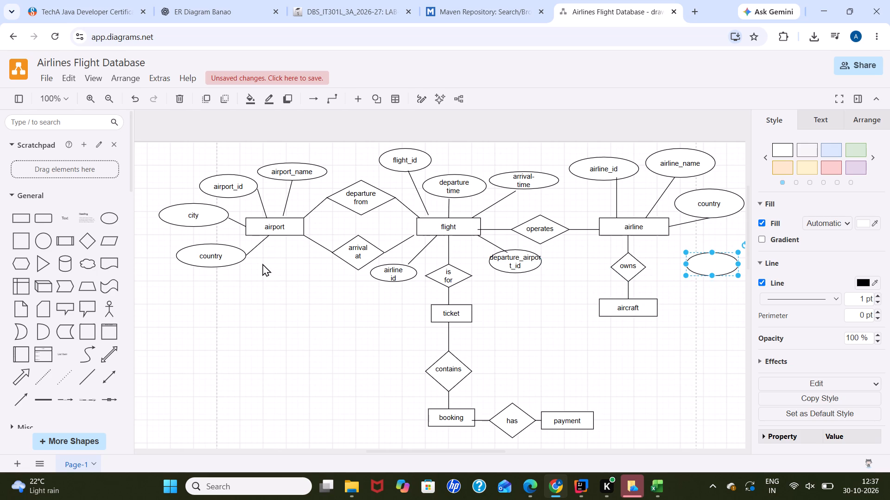
Add a second, flattened attribute ellipse for aircraft, placed below and to the right of the entity.
{"action": "left_click_drag", "start_coordinate": [105, 222], "coordinate": [637, 327]}
{"action": "scroll", "coordinate": [636, 382], "scroll_direction": "down", "scroll_amount": 1}
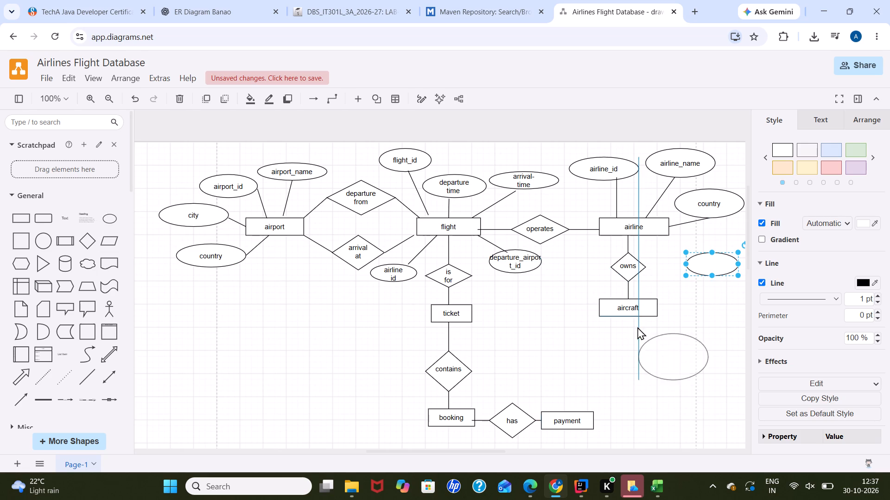
{"action": "left_click_drag", "start_coordinate": [637, 327], "coordinate": [676, 298]}
{"action": "left_click_drag", "start_coordinate": [717, 345], "coordinate": [723, 319]}
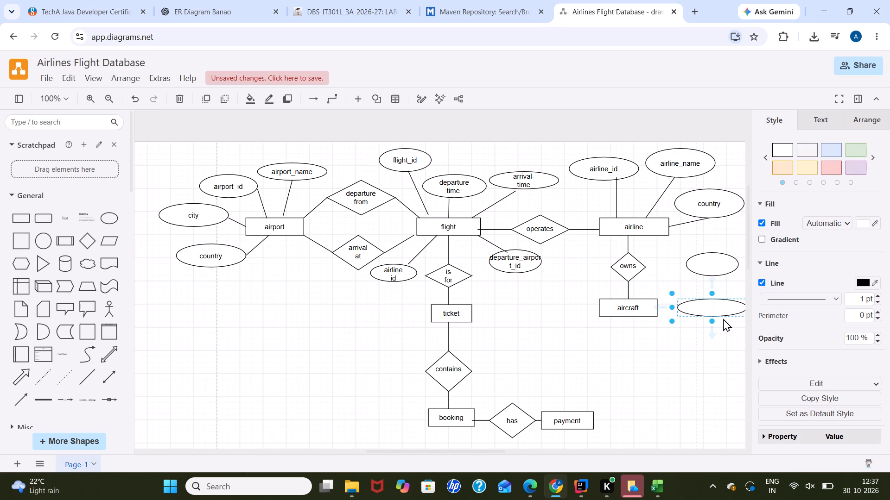
{"action": "left_click_drag", "start_coordinate": [682, 308], "coordinate": [676, 344]}
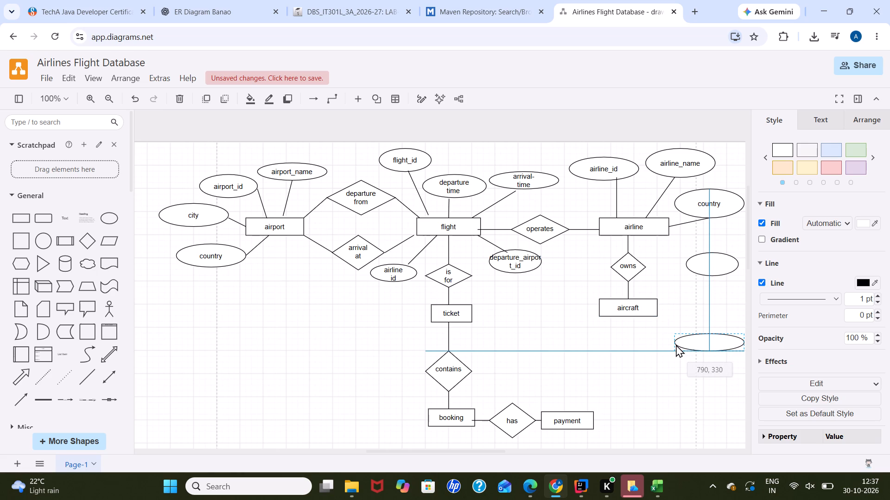
{"action": "left_click_drag", "start_coordinate": [676, 344], "coordinate": [677, 346]}
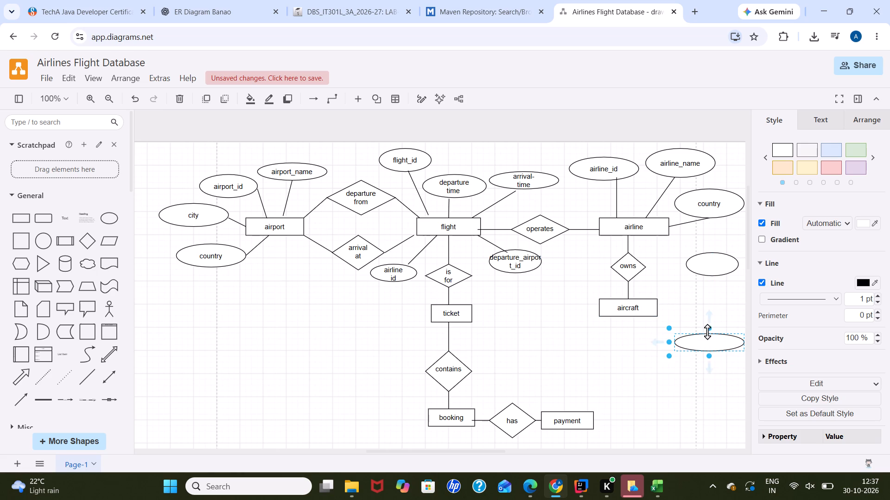
{"action": "left_click_drag", "start_coordinate": [707, 331], "coordinate": [730, 326]}
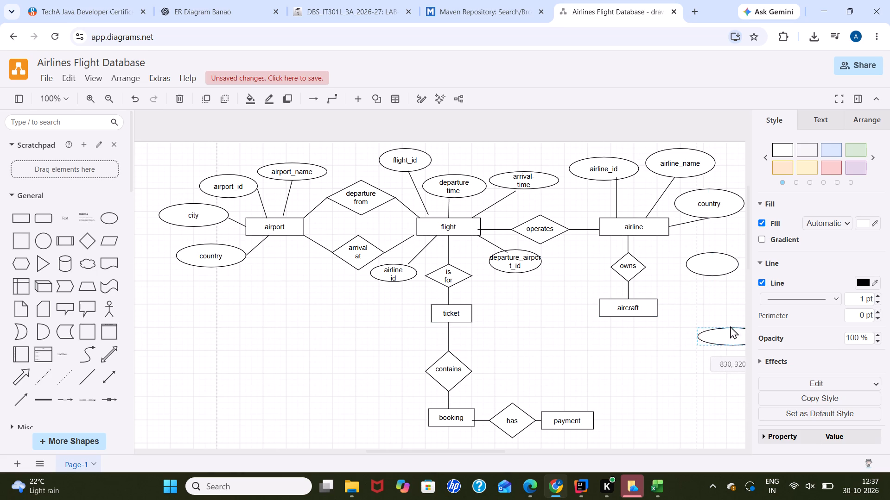
{"action": "left_click_drag", "start_coordinate": [730, 326], "coordinate": [710, 327]}
{"action": "left_click_drag", "start_coordinate": [713, 326], "coordinate": [712, 321]}
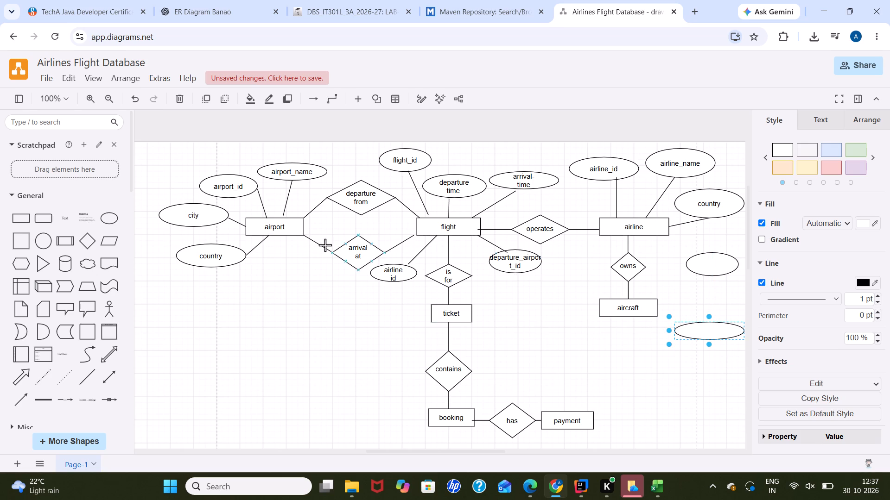
Add a third attribute ellipse directly below the aircraft entity and flatten it, leaving a gap beneath the entity.
{"action": "left_click_drag", "start_coordinate": [117, 210], "coordinate": [587, 266]}
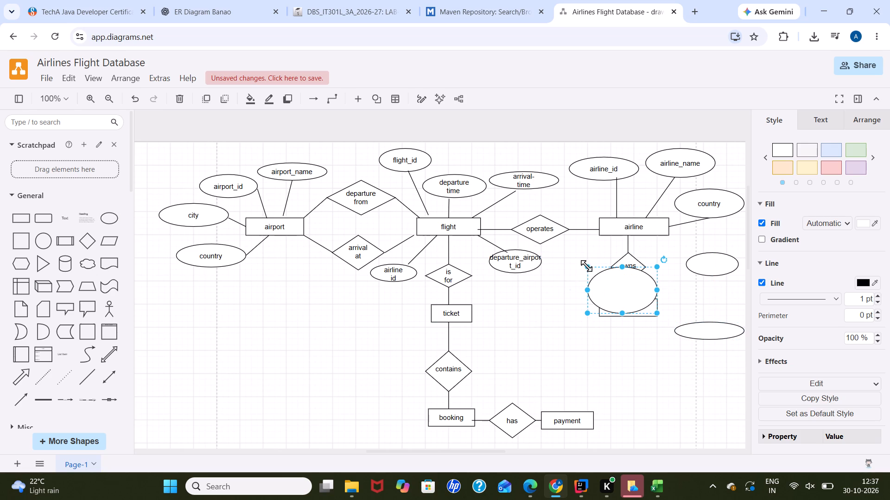
{"action": "left_click_drag", "start_coordinate": [608, 286], "coordinate": [617, 342]}
{"action": "left_click_drag", "start_coordinate": [633, 365], "coordinate": [639, 350]}
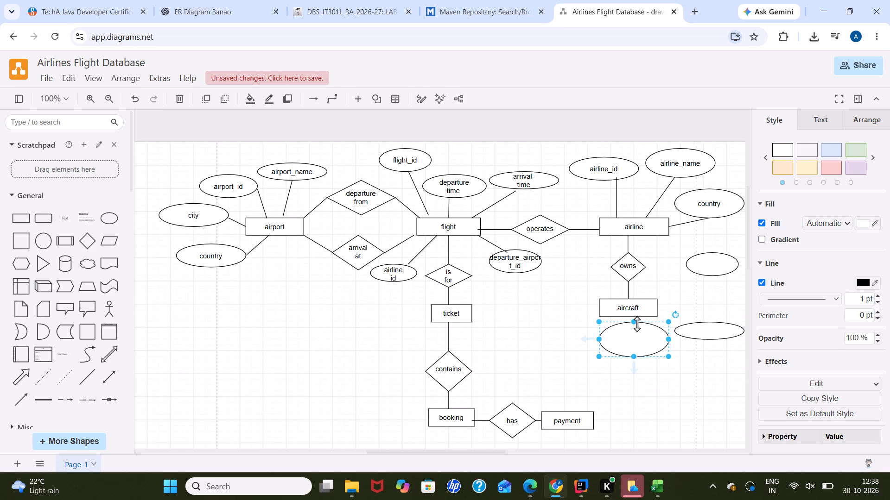
{"action": "left_click_drag", "start_coordinate": [636, 324], "coordinate": [640, 337]}
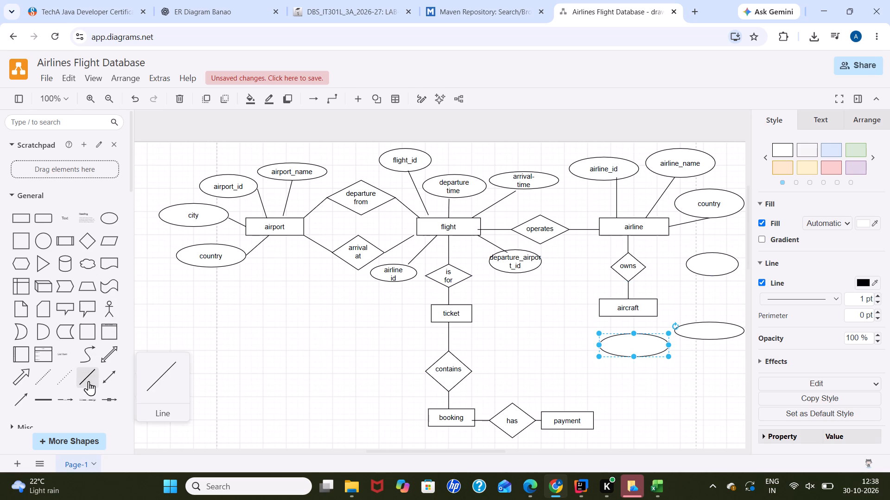
Add a plain line joining the empty ellipse beside owns to the right edge of the aircraft entity.
{"action": "left_click_drag", "start_coordinate": [89, 381], "coordinate": [643, 277]}
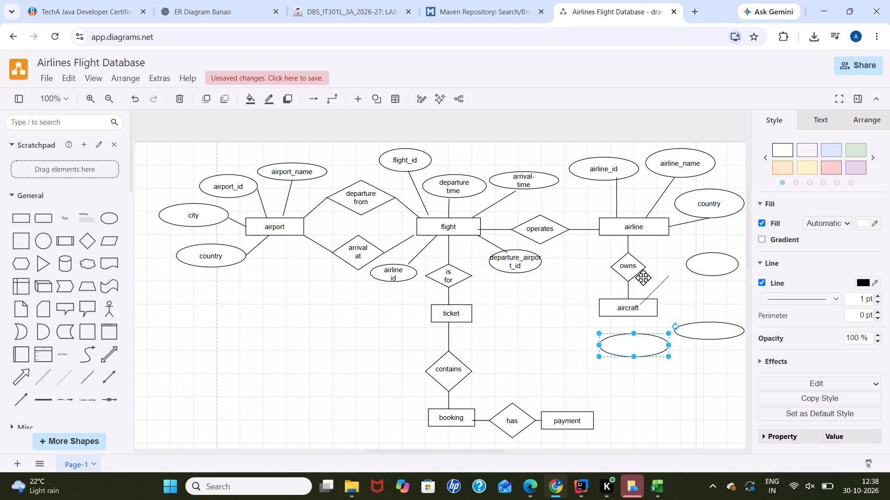
{"action": "left_click_drag", "start_coordinate": [643, 277], "coordinate": [662, 279]}
{"action": "left_click_drag", "start_coordinate": [685, 274], "coordinate": [692, 269]}
{"action": "left_click", "coordinate": [513, 328]}
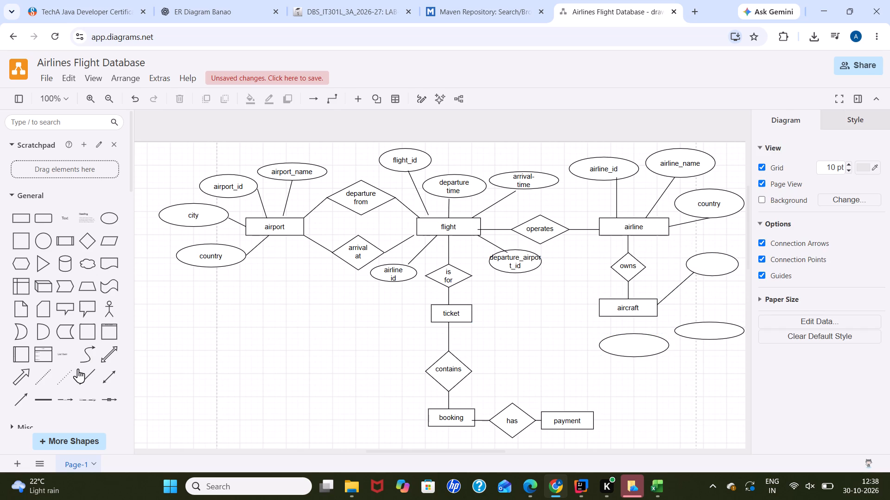
Add a plain line joining the empty ellipse at aircraft's lower right to the aircraft entity's bottom-right corner.
{"action": "left_click_drag", "start_coordinate": [86, 373], "coordinate": [648, 330]}
{"action": "left_click_drag", "start_coordinate": [648, 330], "coordinate": [681, 323]}
{"action": "left_click_drag", "start_coordinate": [681, 350], "coordinate": [659, 317]}
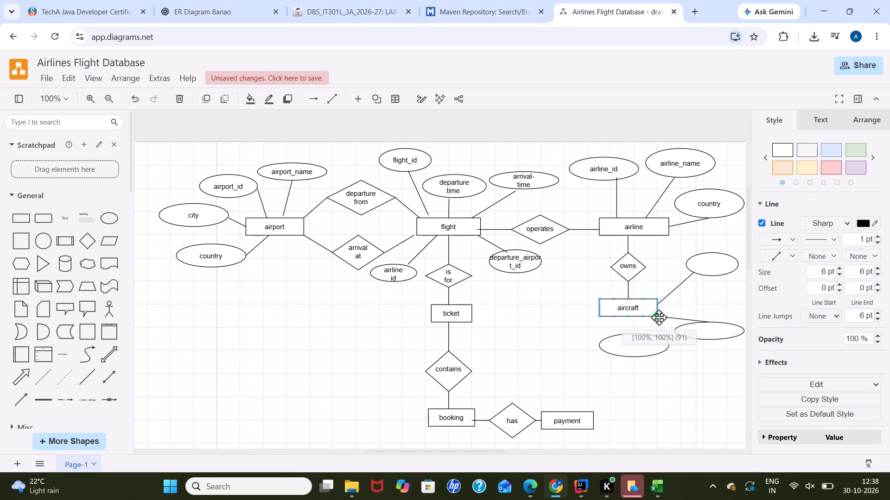
{"action": "left_click_drag", "start_coordinate": [659, 317], "coordinate": [659, 317]}
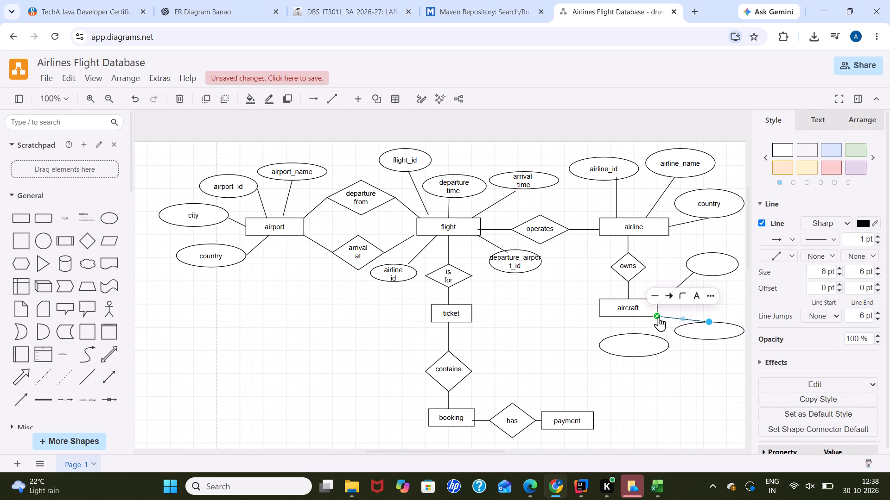
{"action": "left_click", "coordinate": [693, 415]}
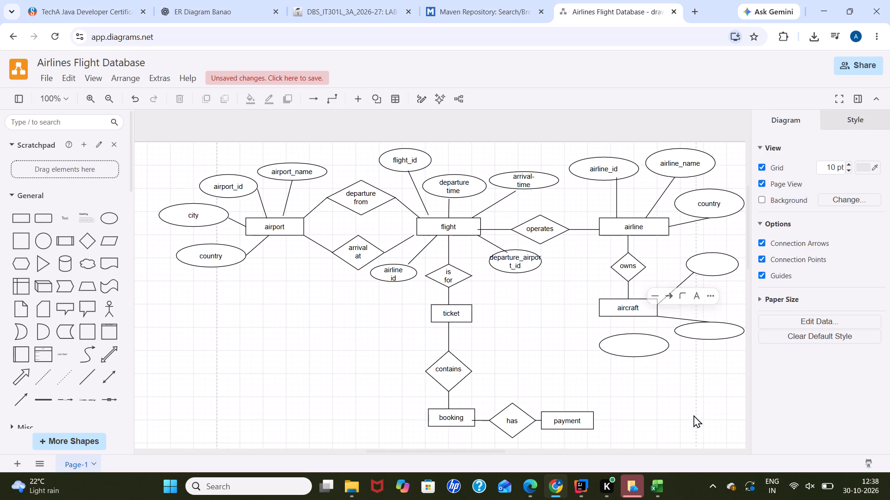
Add a plain line joining the empty ellipse below aircraft to the bottom edge of the aircraft entity.
{"action": "scroll", "coordinate": [350, 357], "scroll_direction": "right", "scroll_amount": 1}
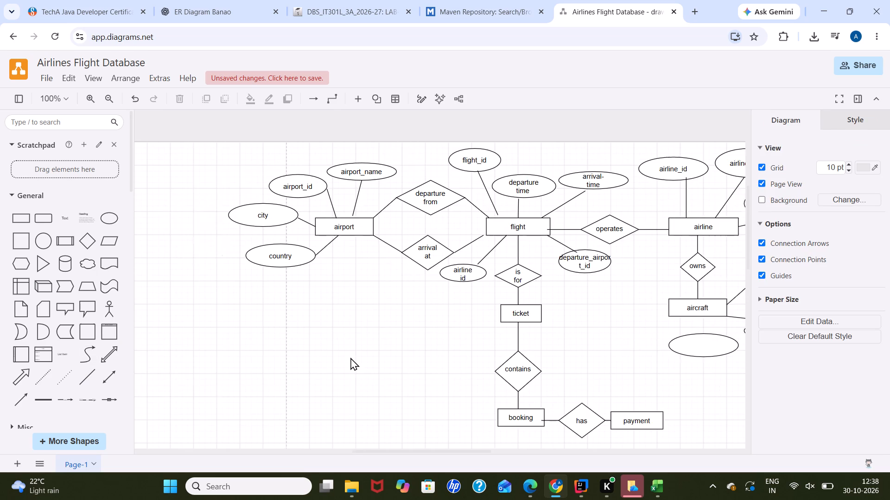
{"action": "scroll", "coordinate": [350, 357], "scroll_direction": "right", "scroll_amount": 1}
{"action": "scroll", "coordinate": [305, 355], "scroll_direction": "left", "scroll_amount": 1}
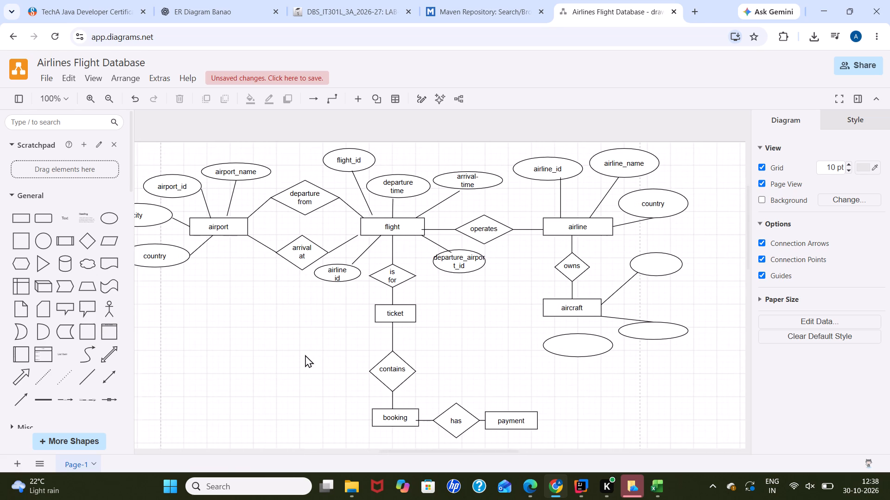
{"action": "scroll", "coordinate": [305, 355], "scroll_direction": "left", "scroll_amount": 1}
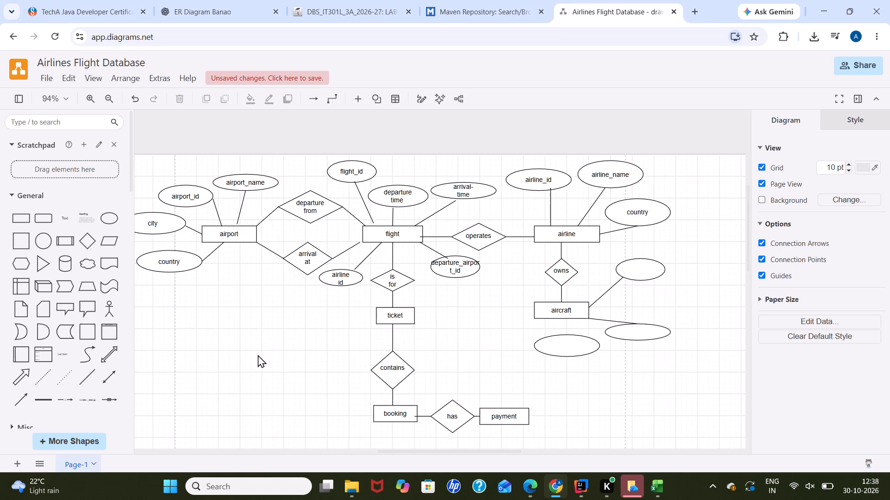
{"action": "left_click_drag", "start_coordinate": [90, 375], "coordinate": [369, 370]}
{"action": "left_click_drag", "start_coordinate": [369, 370], "coordinate": [560, 340]}
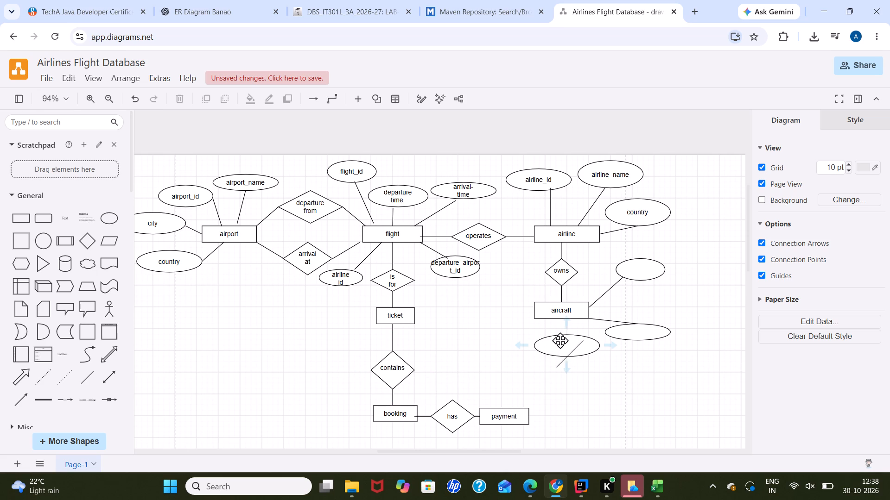
{"action": "left_click_drag", "start_coordinate": [560, 340], "coordinate": [541, 338]}
{"action": "left_click_drag", "start_coordinate": [541, 338], "coordinate": [542, 338]}
{"action": "left_click_drag", "start_coordinate": [541, 362], "coordinate": [556, 321]}
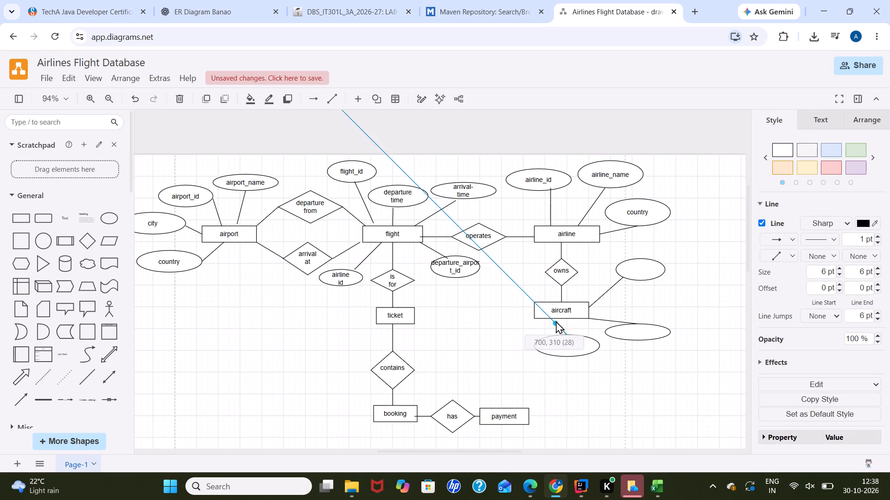
{"action": "left_click_drag", "start_coordinate": [556, 321], "coordinate": [567, 319]}
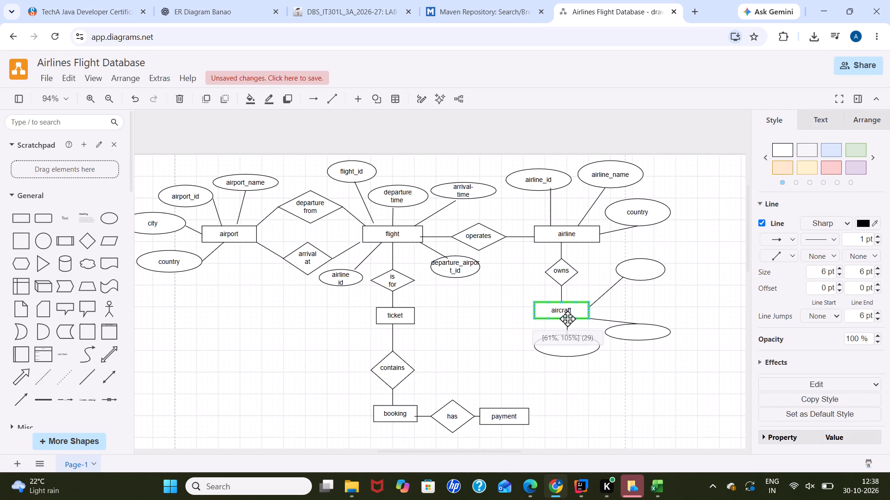
{"action": "left_click_drag", "start_coordinate": [567, 319], "coordinate": [567, 319]}
{"action": "left_click", "coordinate": [499, 350]}
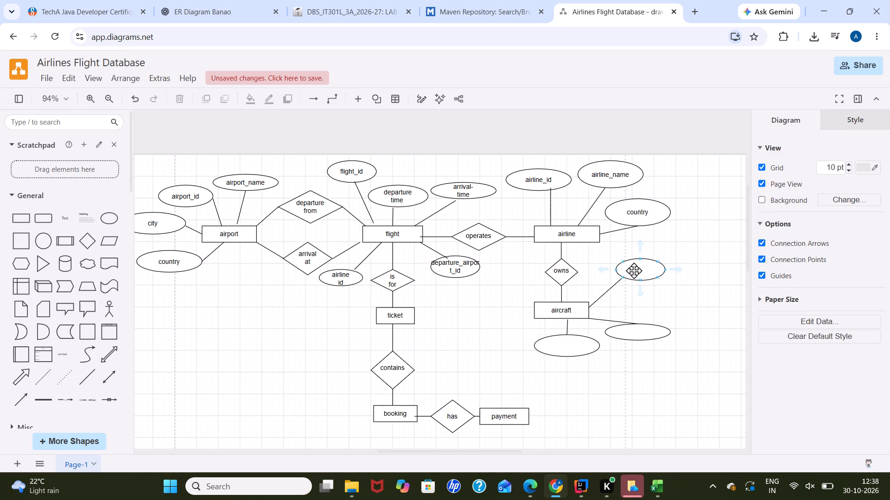
Move the empty ellipse beside owns down nearer the aircraft entity, and shift aircraft's lower-right ellipse slightly farther right to 810, 310.
{"action": "left_click_drag", "start_coordinate": [640, 270], "coordinate": [646, 292]}
{"action": "left_click_drag", "start_coordinate": [645, 337], "coordinate": [662, 332]}
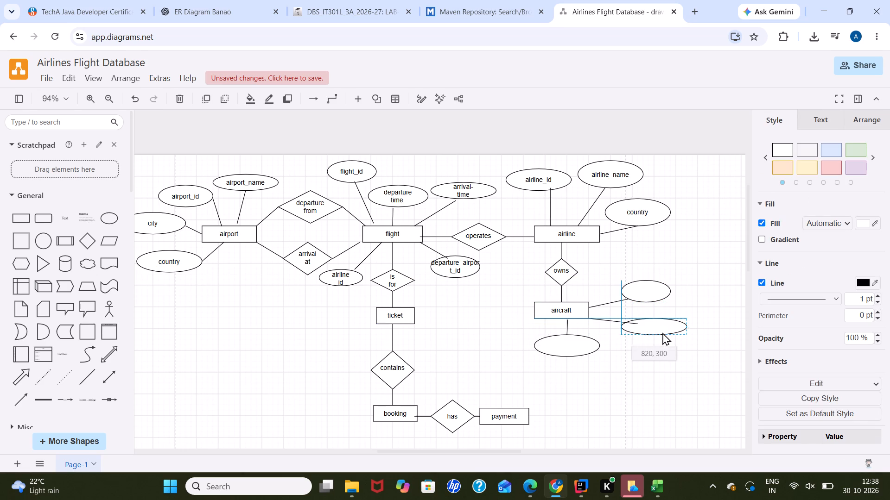
{"action": "left_click_drag", "start_coordinate": [662, 332], "coordinate": [661, 329]}
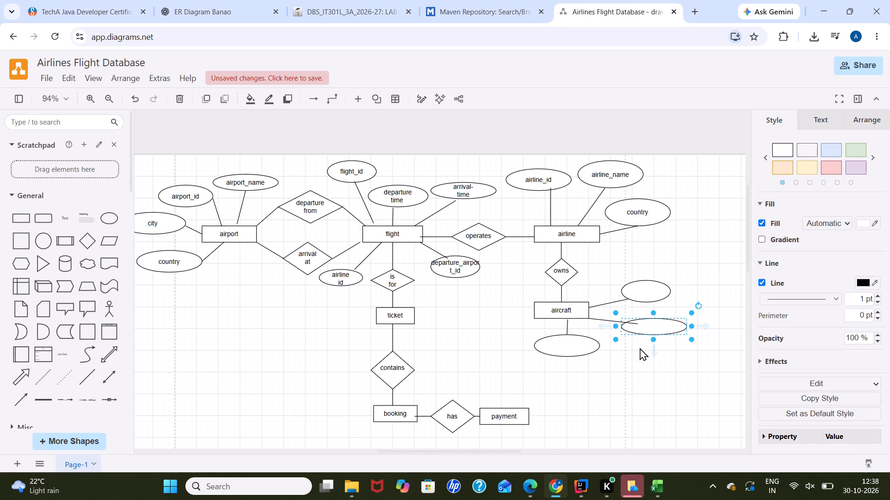
{"action": "left_click_drag", "start_coordinate": [631, 368], "coordinate": [636, 324]}
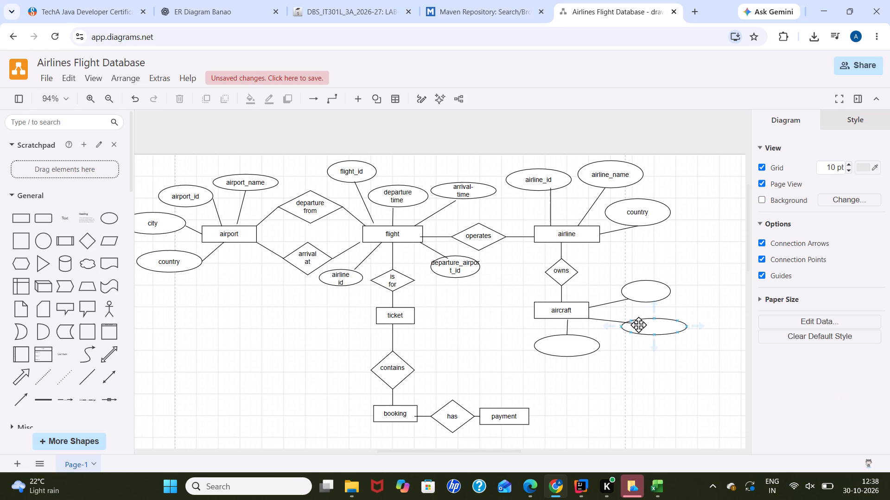
{"action": "left_click", "coordinate": [624, 394]}
{"action": "left_click_drag", "start_coordinate": [638, 326], "coordinate": [644, 327]}
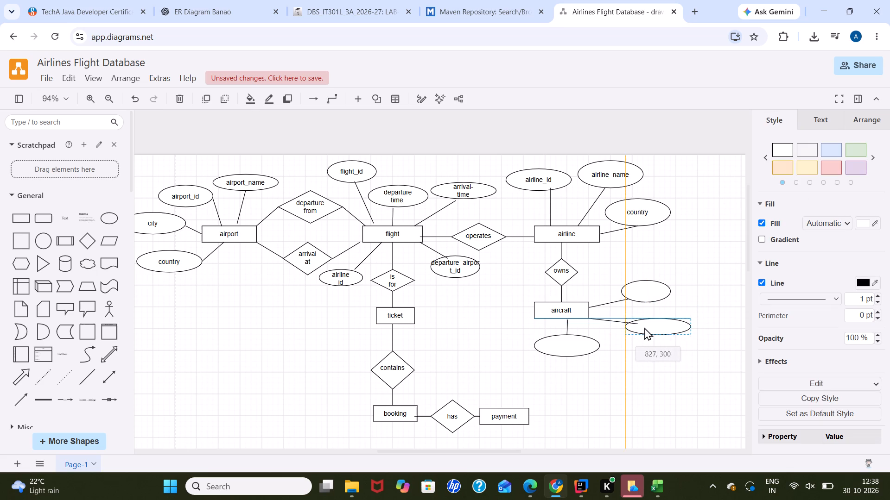
{"action": "left_click_drag", "start_coordinate": [644, 327], "coordinate": [633, 330]}
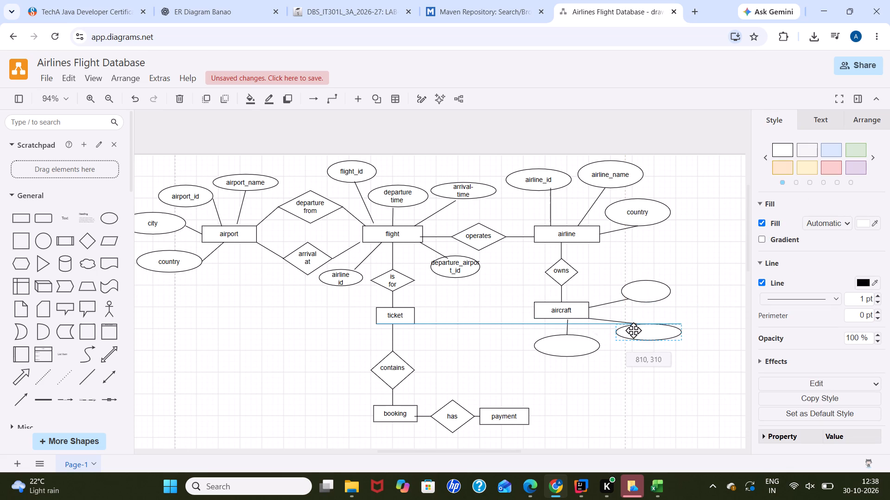
{"action": "left_click", "coordinate": [621, 359]}
Label aircraft's upper-right ellipse model, its lower-right ellipse airline_id and the ellipse below it aircraft_id.
{"action": "left_click", "coordinate": [641, 286]}
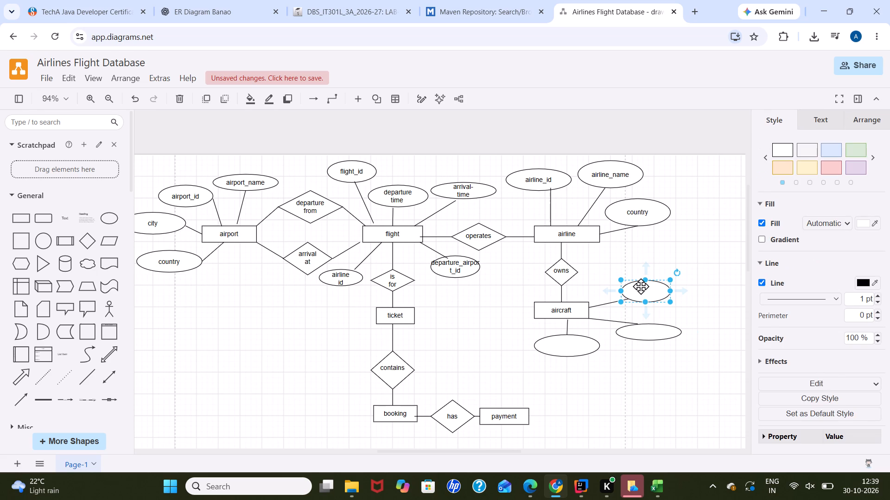
{"action": "type", "text": "model"}
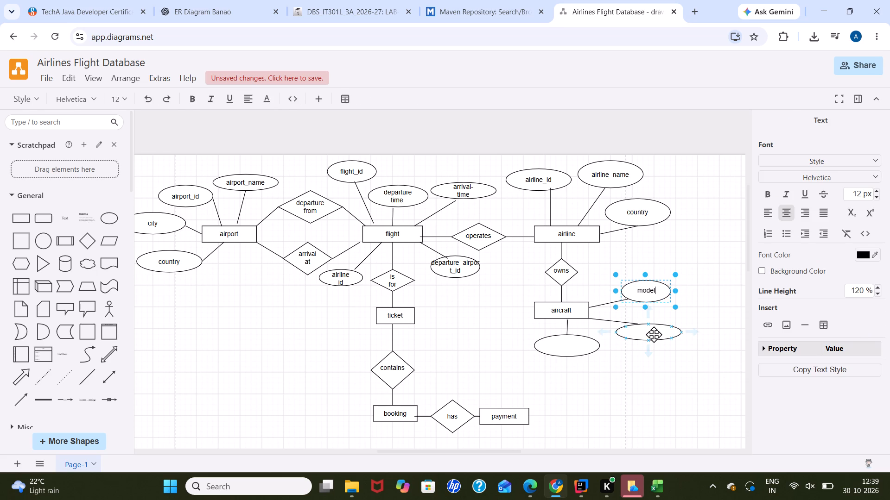
{"action": "left_click", "coordinate": [654, 334]}
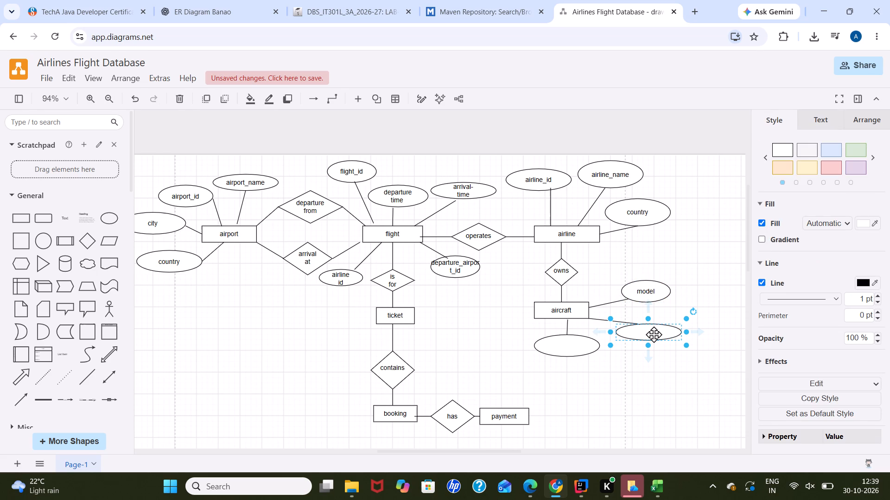
{"action": "type", "text": "airline_id"}
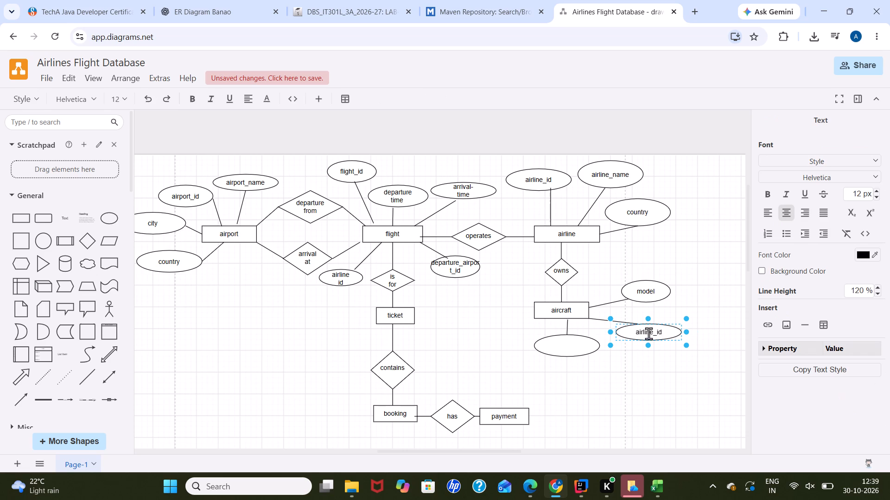
{"action": "left_click", "coordinate": [573, 344]}
{"action": "type", "text": "aircraft_id"}
{"action": "scroll", "coordinate": [507, 356], "scroll_direction": "down", "scroll_amount": 1}
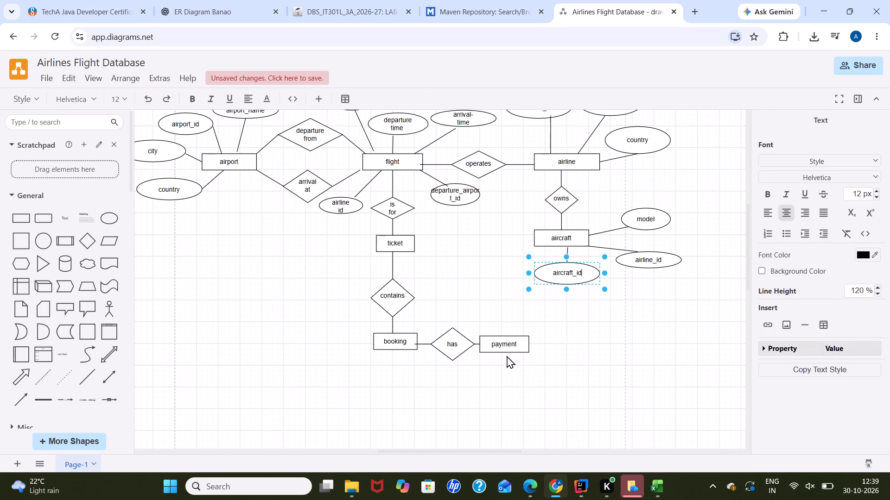
{"action": "scroll", "coordinate": [507, 356], "scroll_direction": "down", "scroll_amount": 1}
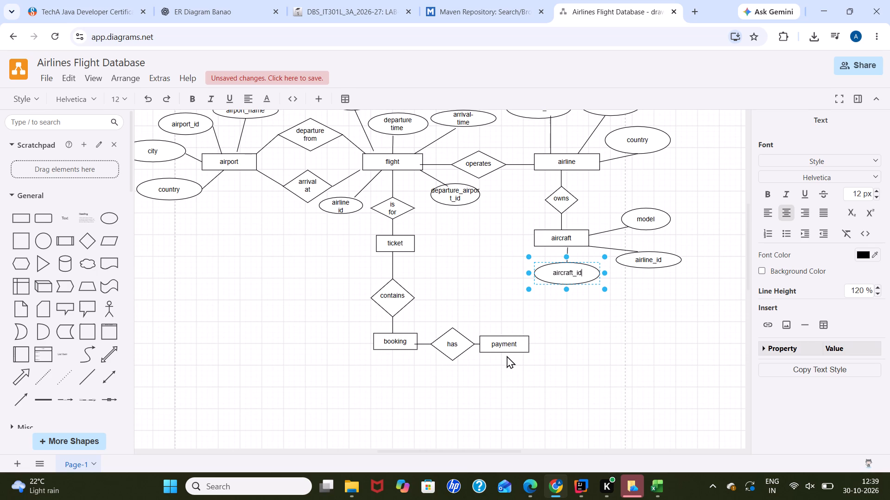
{"action": "left_click", "coordinate": [507, 356]}
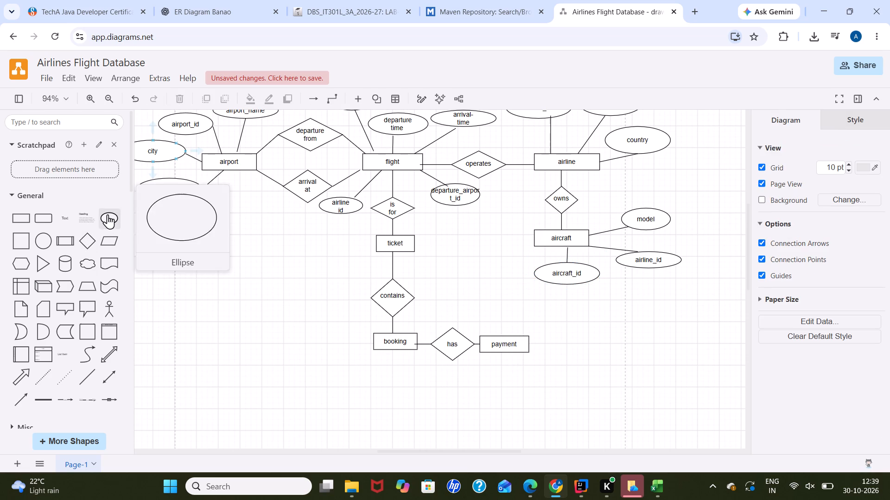
Add an attribute ellipse for payment above and to the right of the entity, flattened to 120 x 40.
{"action": "left_click_drag", "start_coordinate": [108, 214], "coordinate": [552, 293]}
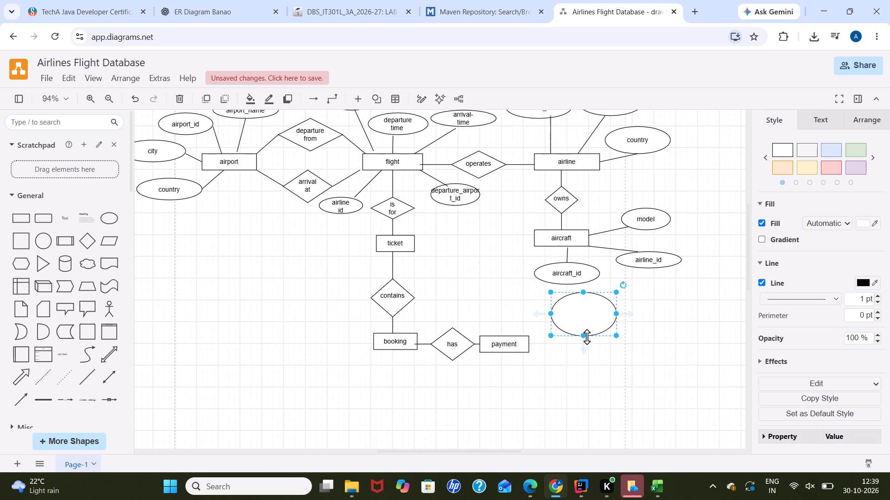
{"action": "left_click_drag", "start_coordinate": [587, 338], "coordinate": [586, 320]}
{"action": "left_click_drag", "start_coordinate": [586, 291], "coordinate": [586, 298]}
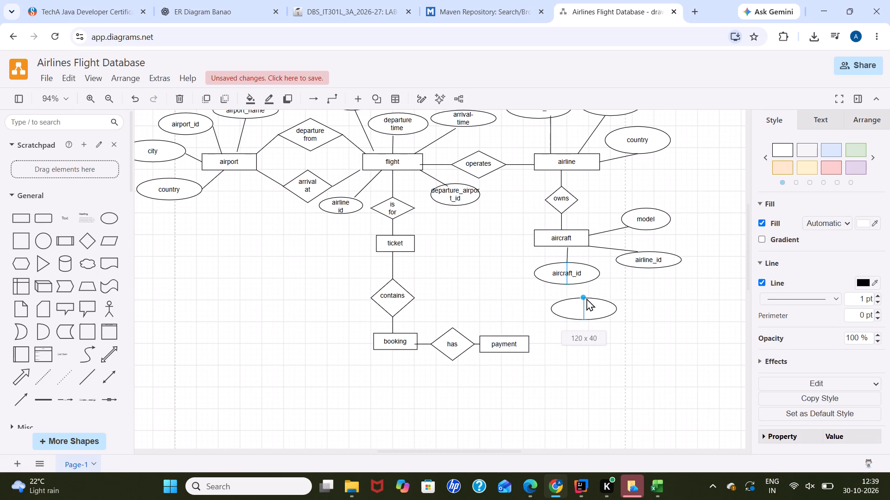
{"action": "left_click_drag", "start_coordinate": [586, 298], "coordinate": [586, 300]}
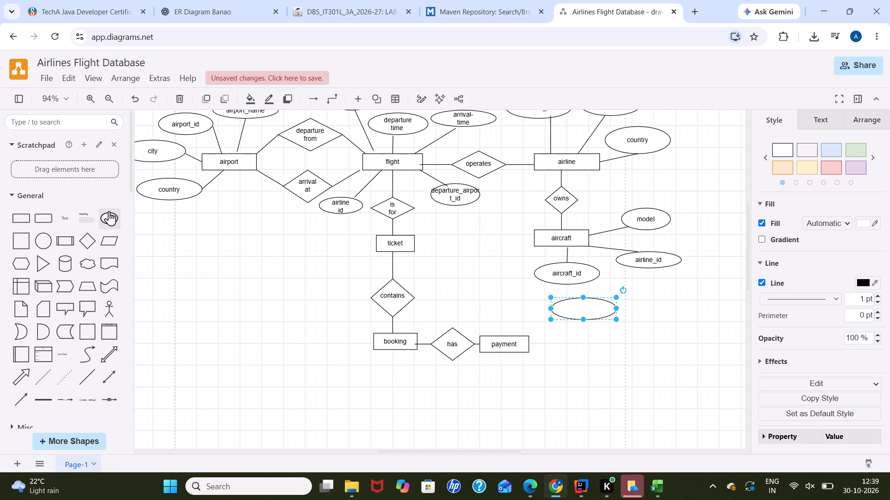
Add a second attribute ellipse directly to the right of the payment entity, flattened to 120 x 40.
{"action": "left_click_drag", "start_coordinate": [109, 211], "coordinate": [556, 331]}
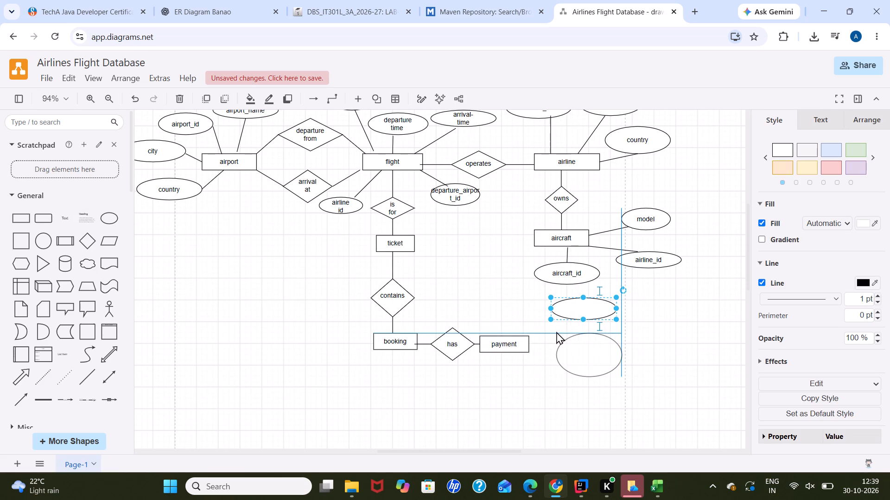
{"action": "left_click_drag", "start_coordinate": [556, 331], "coordinate": [557, 331]}
{"action": "left_click_drag", "start_coordinate": [587, 379], "coordinate": [585, 356]}
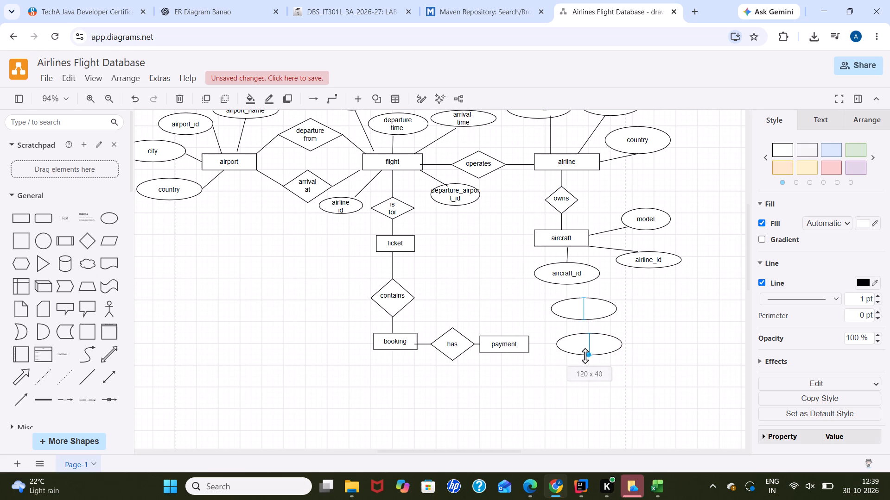
{"action": "left_click_drag", "start_coordinate": [585, 356], "coordinate": [585, 356]}
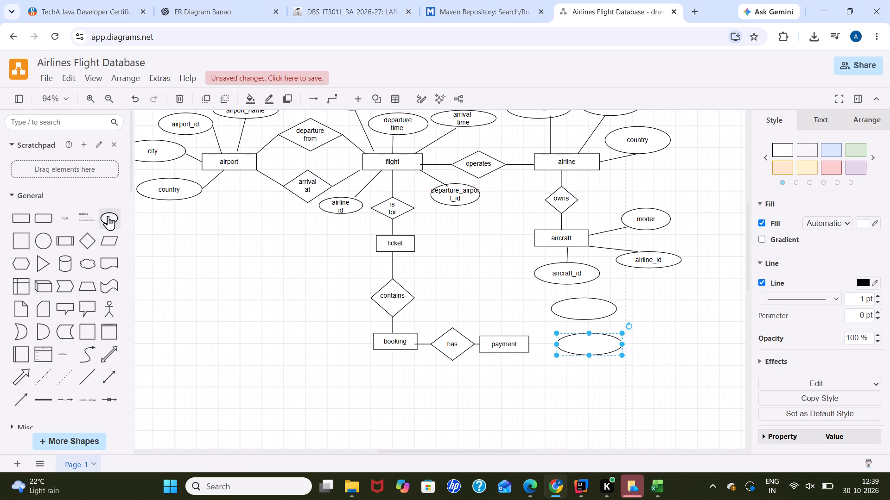
Add a third attribute ellipse just below the one beside payment and flatten it, leaving a small gap between them.
{"action": "left_click_drag", "start_coordinate": [108, 216], "coordinate": [566, 362]}
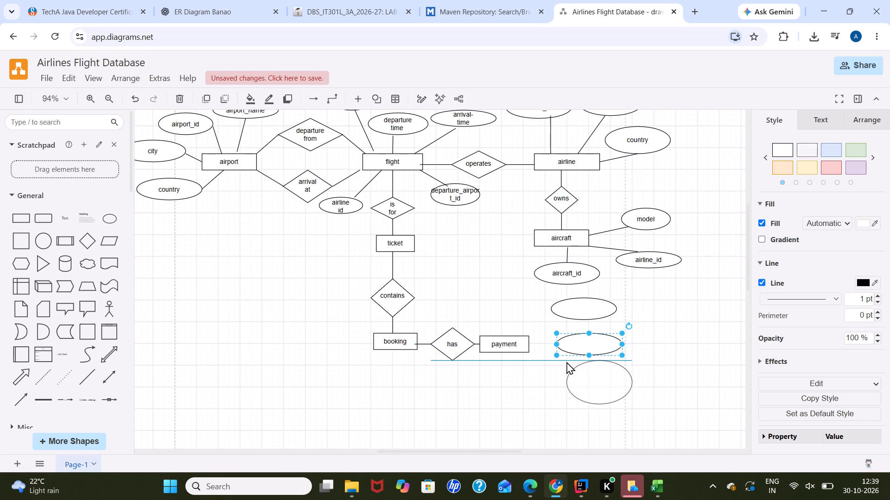
{"action": "left_click_drag", "start_coordinate": [566, 362], "coordinate": [554, 363]}
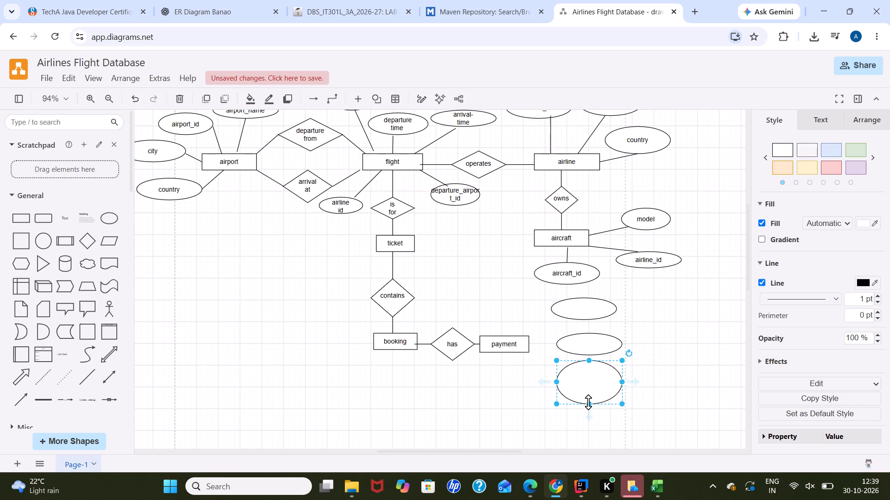
{"action": "left_click_drag", "start_coordinate": [588, 402], "coordinate": [589, 374]}
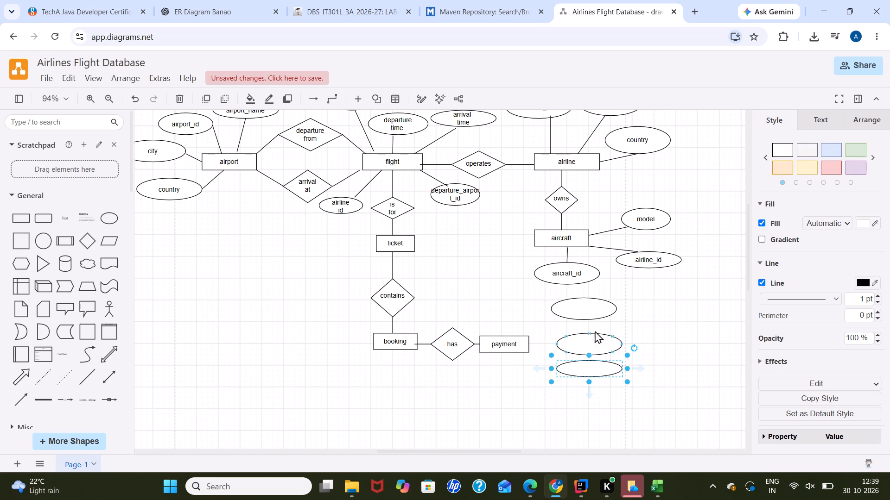
Move the topmost empty ellipse near payment down and slightly right, lining it up with the ellipses below it.
{"action": "left_click_drag", "start_coordinate": [588, 315], "coordinate": [590, 320]}
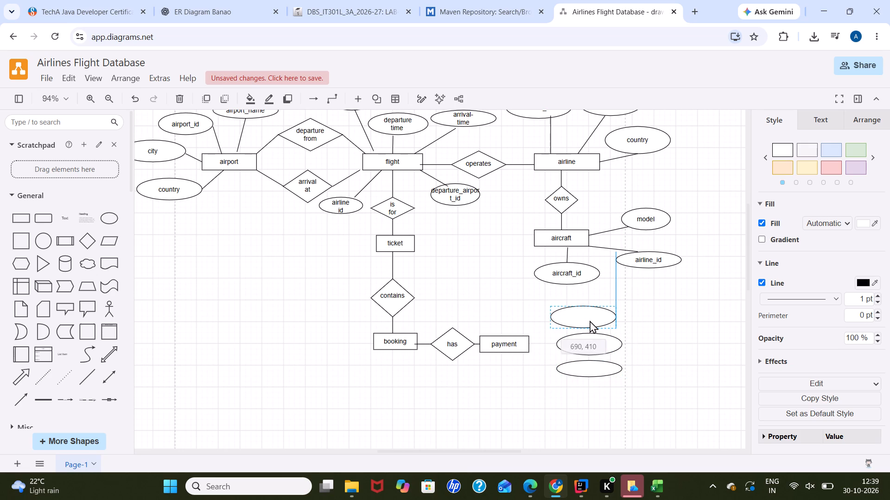
{"action": "left_click_drag", "start_coordinate": [590, 320], "coordinate": [591, 321]}
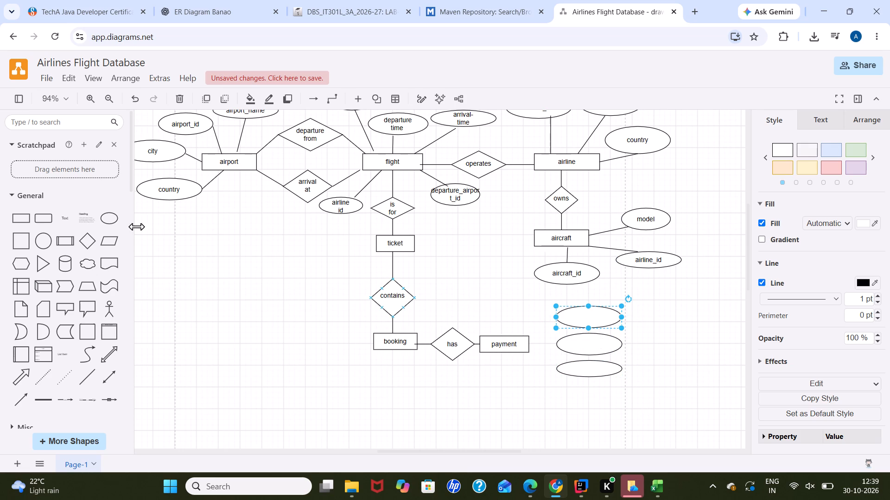
Add a fourth attribute ellipse for payment just below the third one and flatten it, leaving a small gap between them.
{"action": "left_click_drag", "start_coordinate": [113, 217], "coordinate": [577, 375]}
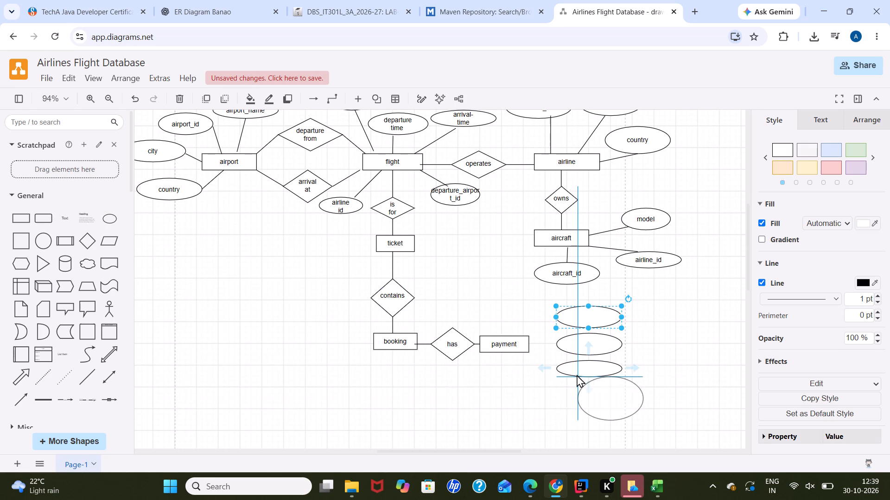
{"action": "left_click_drag", "start_coordinate": [577, 375], "coordinate": [562, 377]}
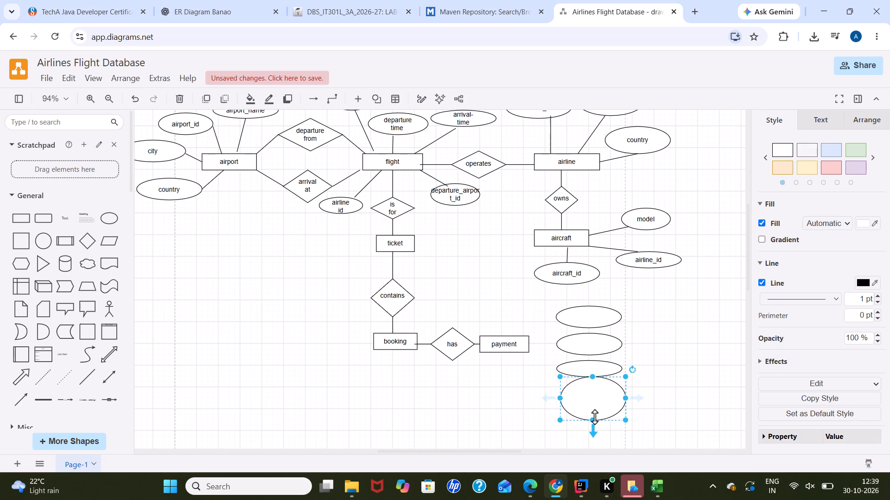
{"action": "left_click_drag", "start_coordinate": [595, 417], "coordinate": [591, 405]}
{"action": "left_click_drag", "start_coordinate": [592, 379], "coordinate": [588, 386]}
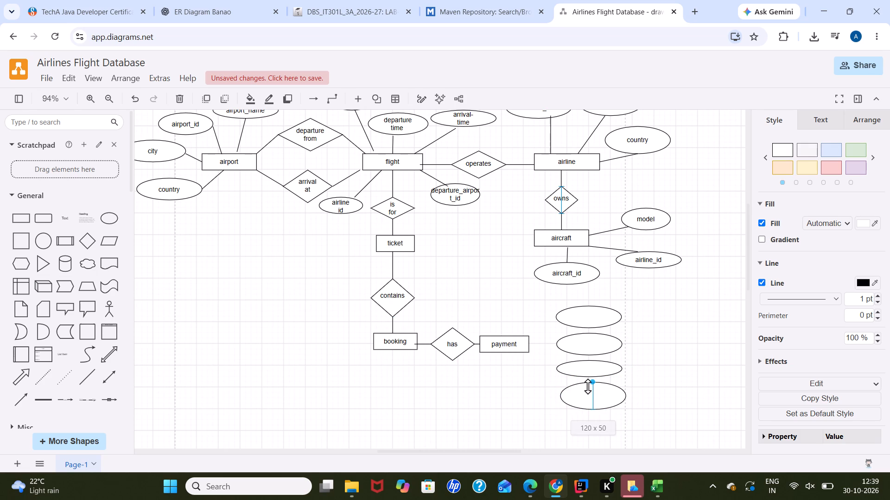
{"action": "left_click_drag", "start_coordinate": [588, 386], "coordinate": [589, 386]}
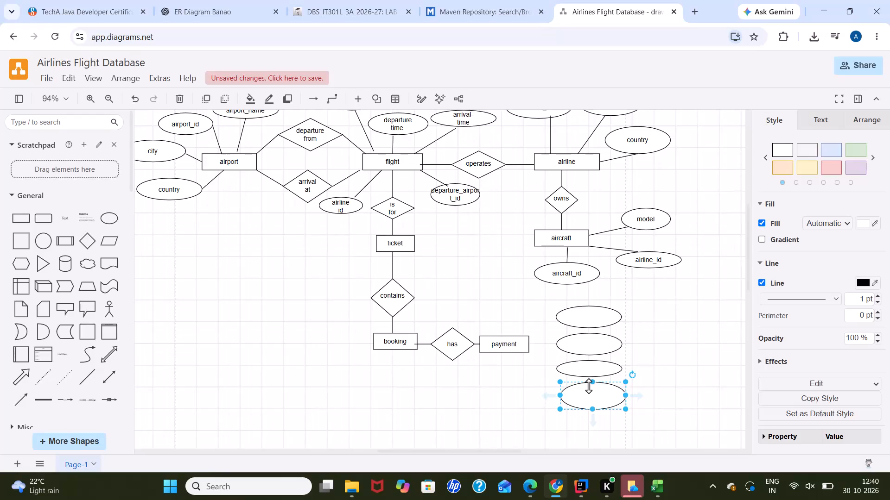
{"action": "left_click_drag", "start_coordinate": [592, 407], "coordinate": [584, 401]}
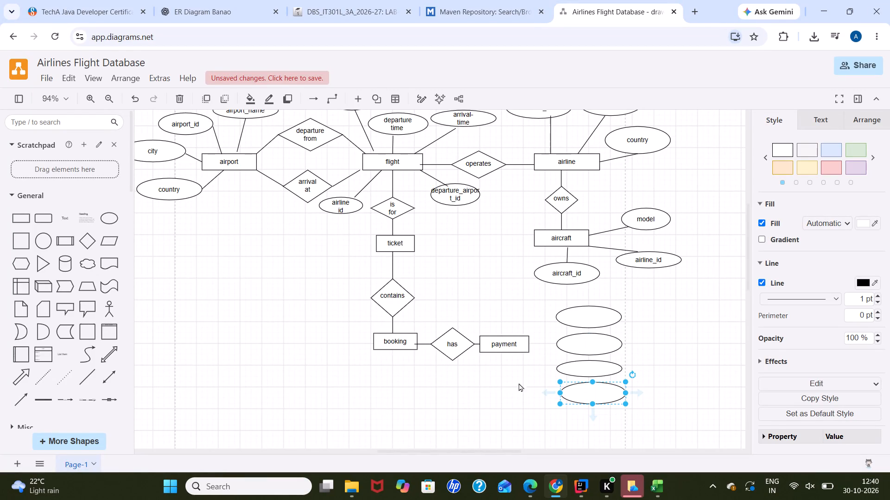
Add a fifth attribute ellipse below the fourth one near payment and flatten it, leaving a small gap between them.
{"action": "left_click_drag", "start_coordinate": [107, 216], "coordinate": [511, 404]}
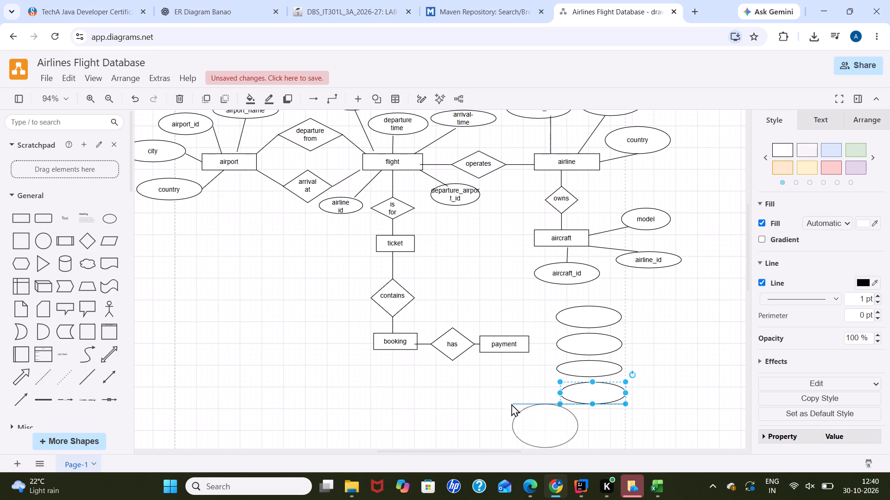
{"action": "left_click_drag", "start_coordinate": [511, 404], "coordinate": [560, 412]}
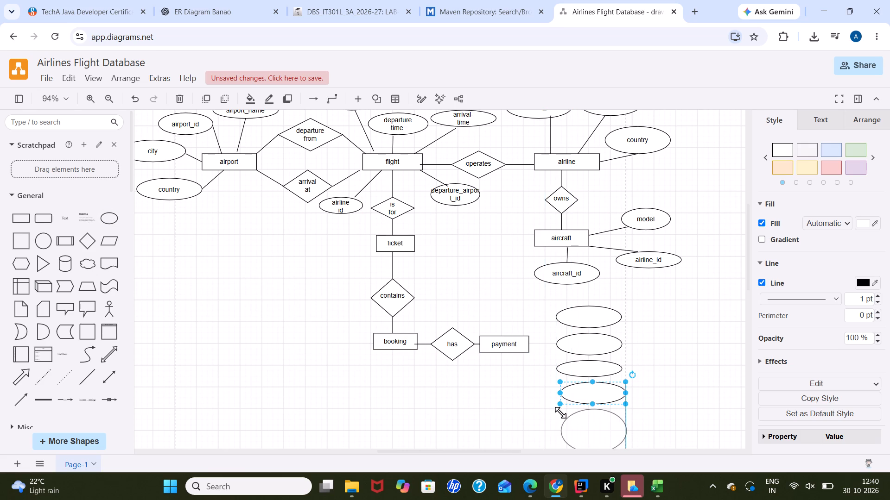
{"action": "left_click_drag", "start_coordinate": [622, 442], "coordinate": [620, 427]}
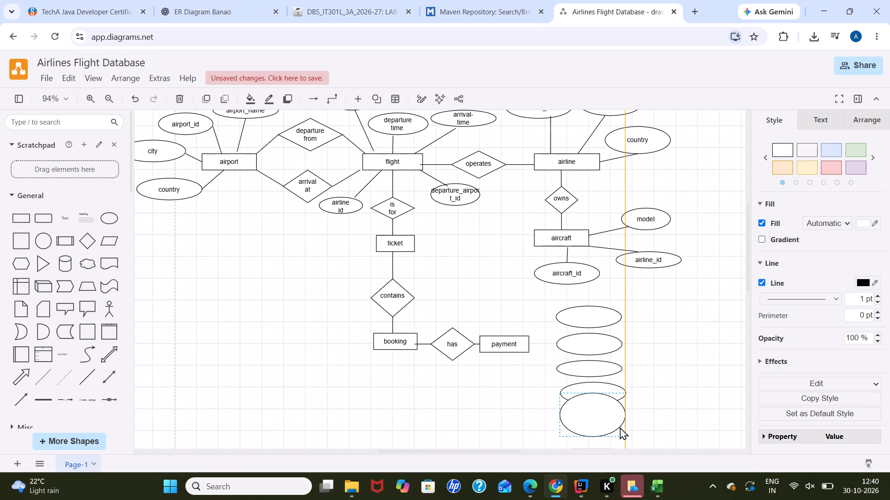
{"action": "left_click_drag", "start_coordinate": [620, 427], "coordinate": [620, 435]}
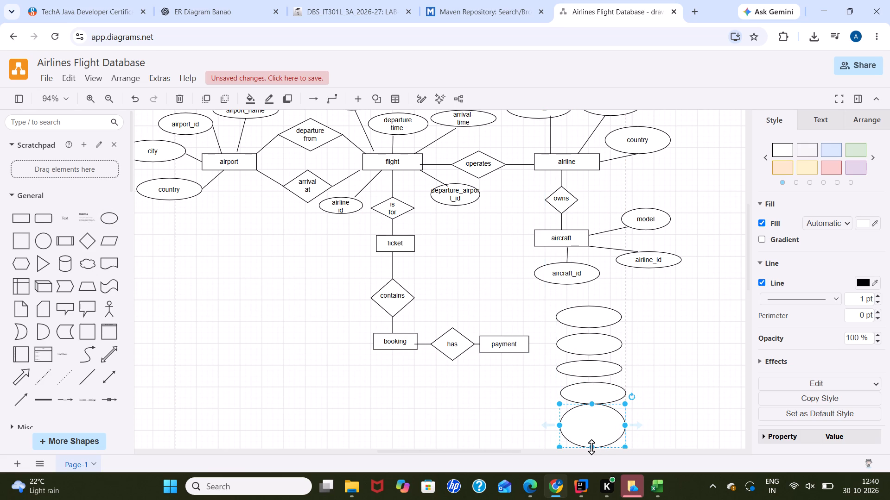
{"action": "left_click_drag", "start_coordinate": [594, 446], "coordinate": [593, 429]}
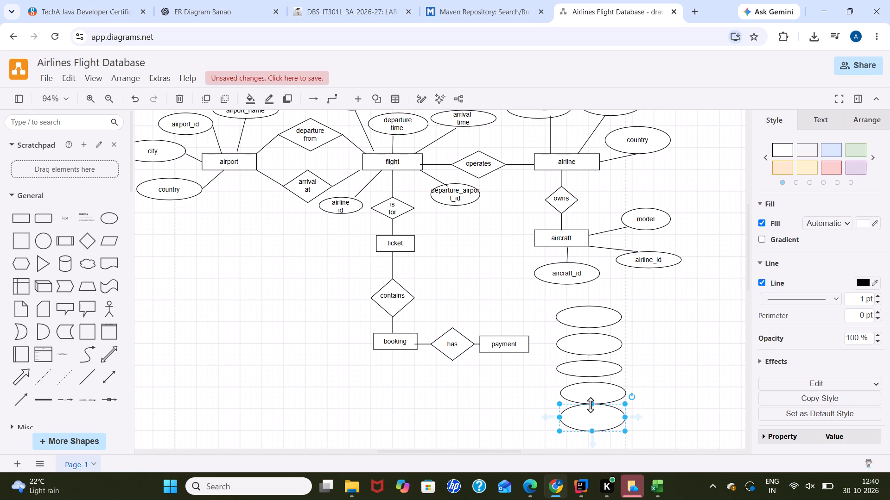
{"action": "left_click_drag", "start_coordinate": [591, 405], "coordinate": [592, 413]}
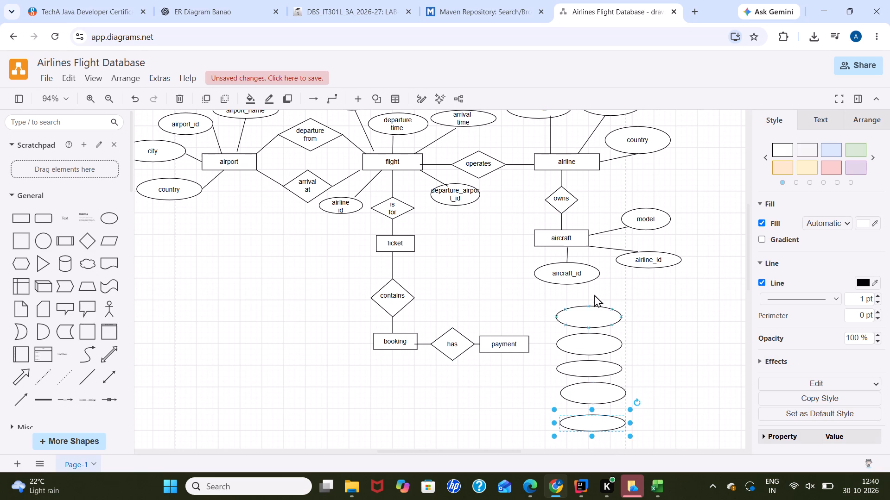
Connect the payment entity to the topmost empty attribute ellipse beside it with a plain straight line.
{"action": "left_click", "coordinate": [587, 311]}
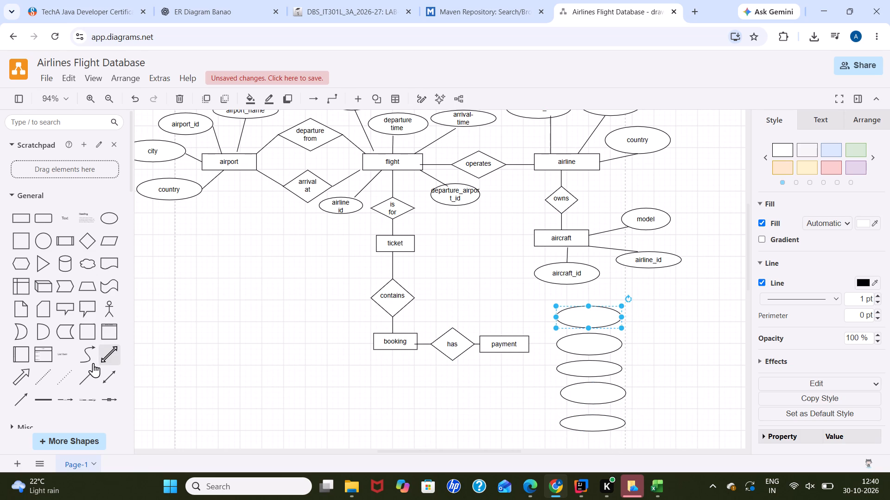
{"action": "left_click_drag", "start_coordinate": [94, 374], "coordinate": [537, 336]}
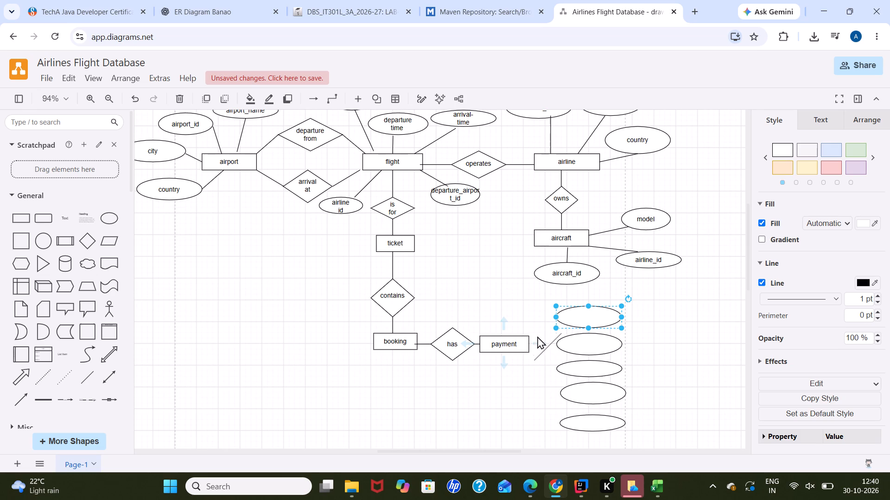
{"action": "left_click_drag", "start_coordinate": [537, 336], "coordinate": [532, 319]}
{"action": "left_click_drag", "start_coordinate": [532, 319], "coordinate": [532, 319]}
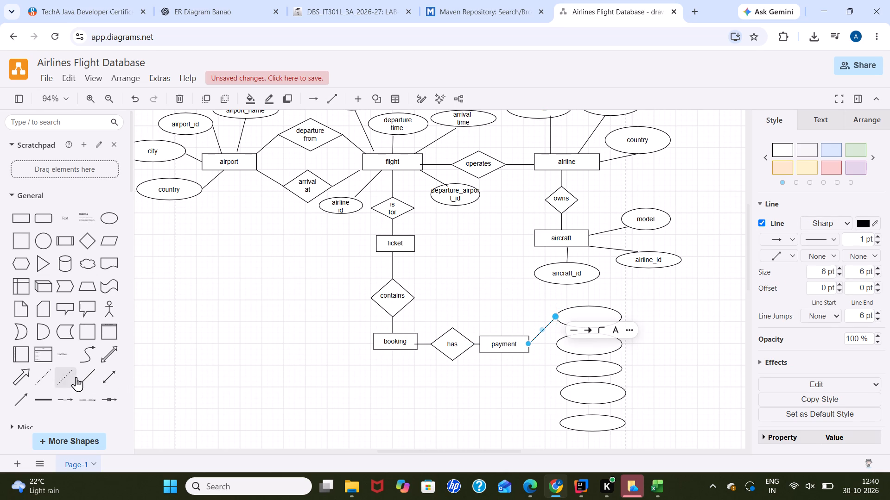
Connect the payment entity to the second empty attribute ellipse with a plain straight line.
{"action": "left_click_drag", "start_coordinate": [76, 377], "coordinate": [556, 346]}
{"action": "left_click_drag", "start_coordinate": [556, 346], "coordinate": [533, 344]}
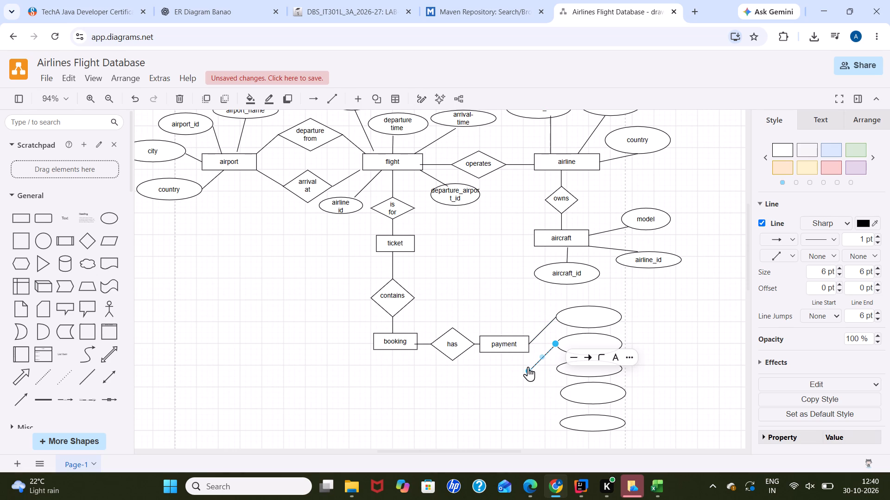
{"action": "left_click_drag", "start_coordinate": [528, 367], "coordinate": [531, 349]}
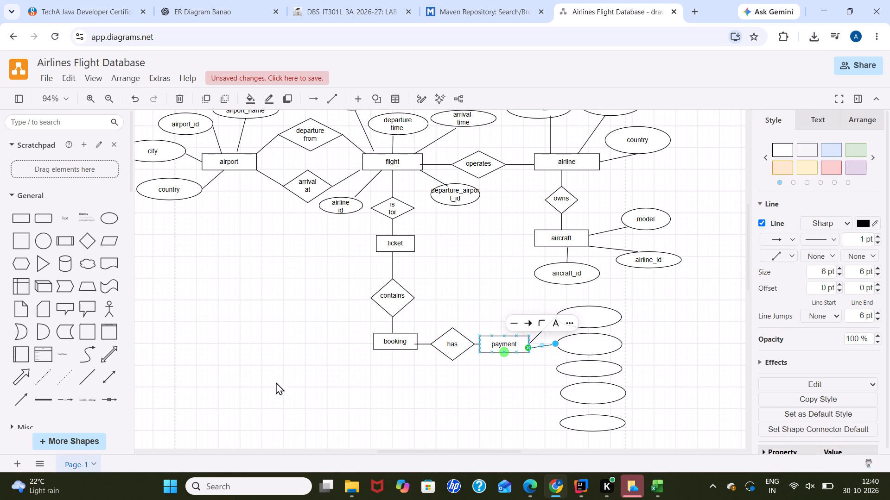
{"action": "left_click", "coordinate": [274, 381]}
Connect the lower right corner of the payment entity to the third empty attribute ellipse with a plain straight line.
{"action": "left_click_drag", "start_coordinate": [89, 379], "coordinate": [129, 377]}
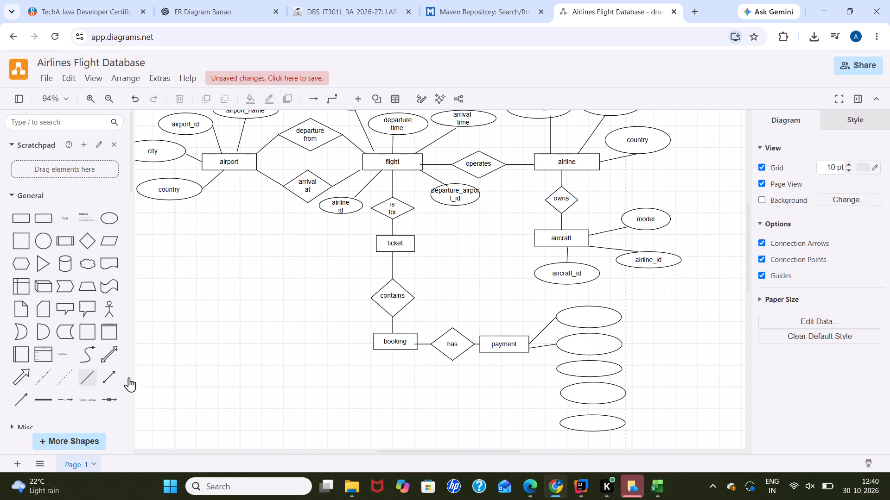
{"action": "left_click_drag", "start_coordinate": [129, 377], "coordinate": [536, 372]}
{"action": "left_click_drag", "start_coordinate": [536, 372], "coordinate": [535, 370]}
{"action": "left_click_drag", "start_coordinate": [535, 370], "coordinate": [535, 370]}
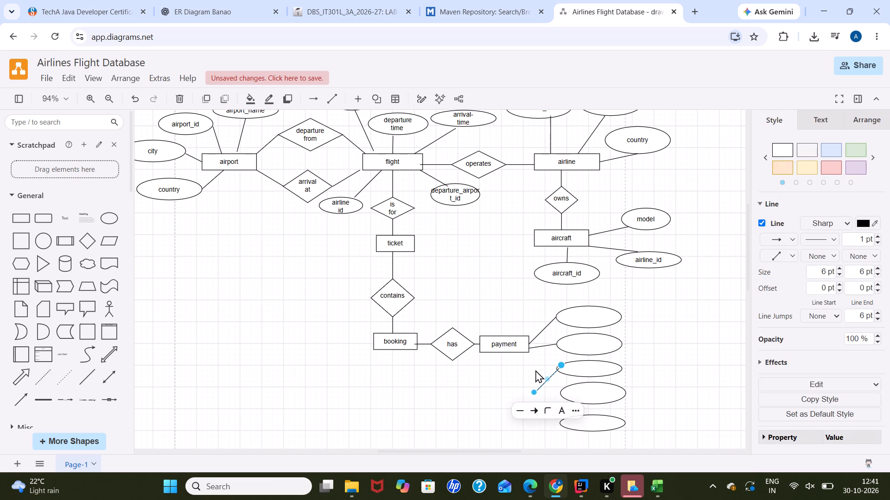
{"action": "left_click_drag", "start_coordinate": [534, 387], "coordinate": [531, 355]}
{"action": "left_click", "coordinate": [326, 363]}
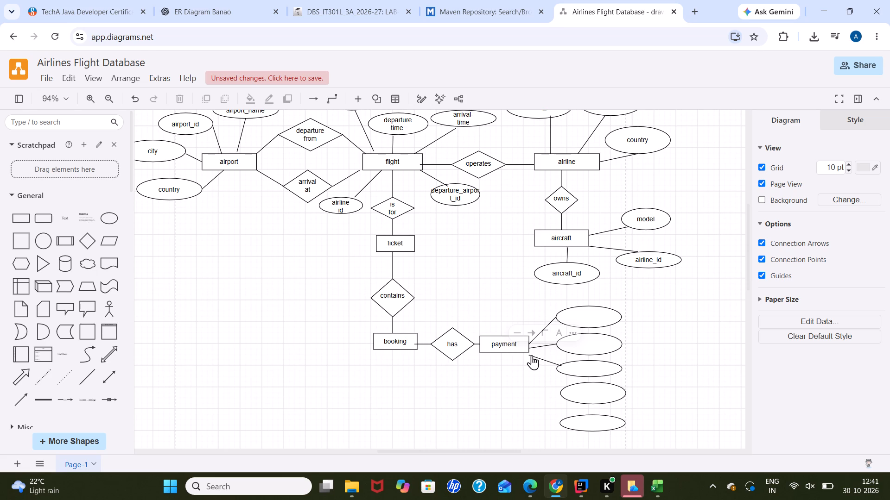
{"action": "left_click_drag", "start_coordinate": [532, 355], "coordinate": [527, 352]}
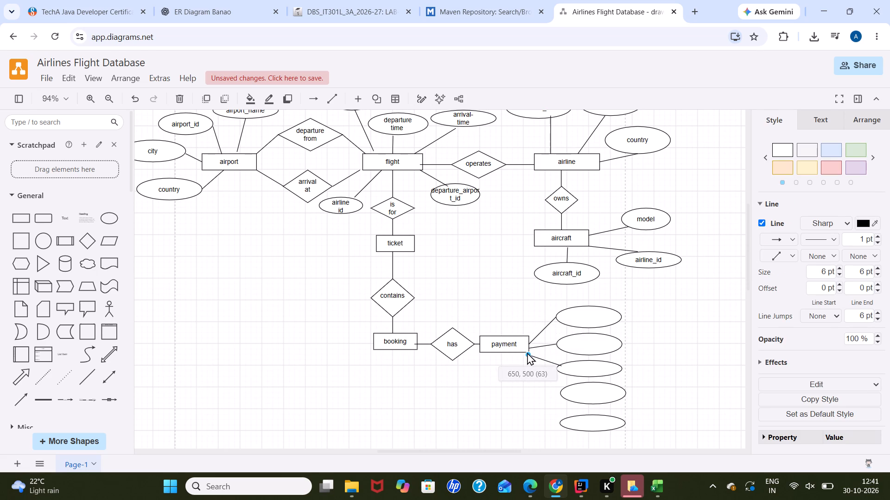
{"action": "left_click_drag", "start_coordinate": [527, 352], "coordinate": [528, 352]}
{"action": "left_click", "coordinate": [461, 394]}
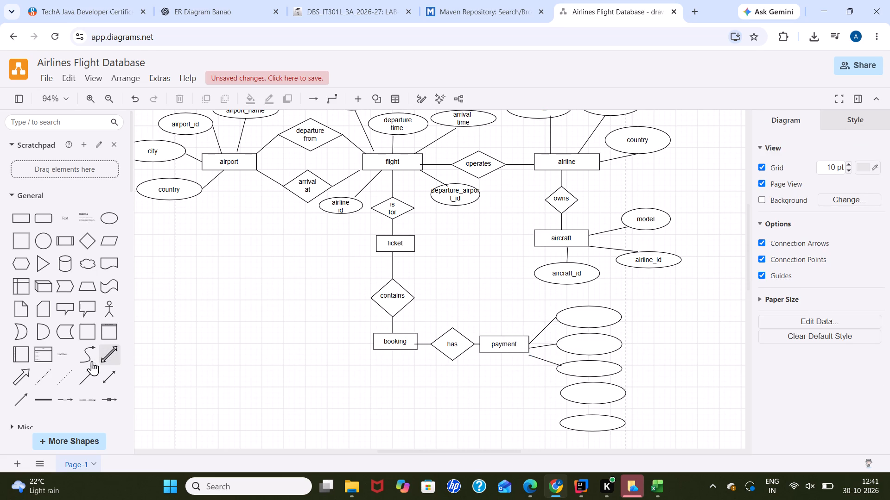
Connect the bottom edge of the payment entity to the fourth empty attribute ellipse with a plain straight line.
{"action": "left_click_drag", "start_coordinate": [91, 379], "coordinate": [536, 395]}
{"action": "left_click_drag", "start_coordinate": [536, 395], "coordinate": [534, 395]}
{"action": "left_click_drag", "start_coordinate": [535, 417], "coordinate": [521, 375]}
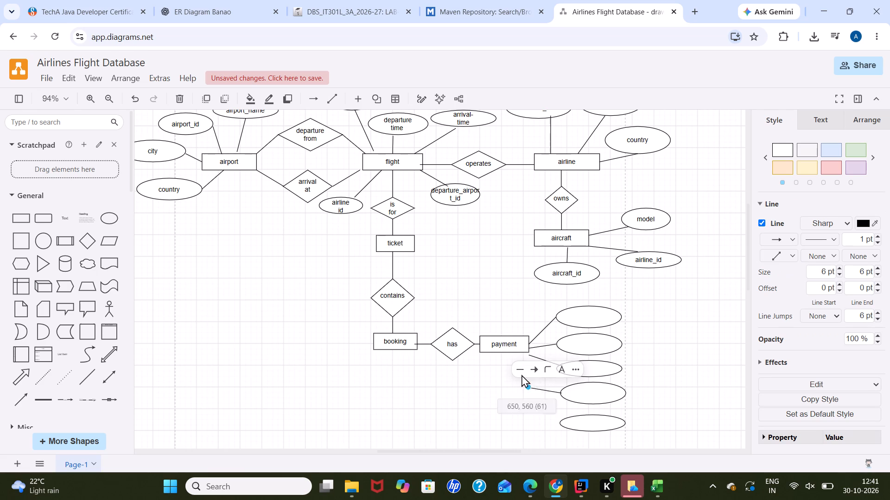
{"action": "left_click_drag", "start_coordinate": [521, 375], "coordinate": [509, 354]}
{"action": "left_click", "coordinate": [381, 398]}
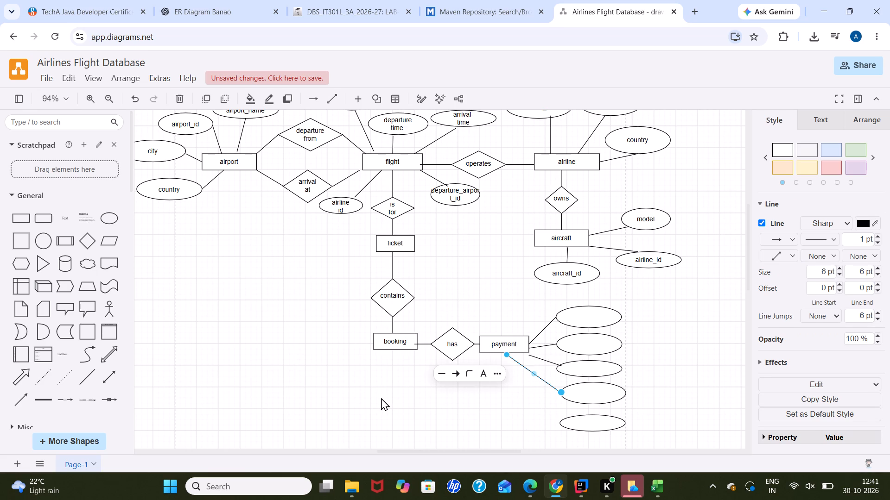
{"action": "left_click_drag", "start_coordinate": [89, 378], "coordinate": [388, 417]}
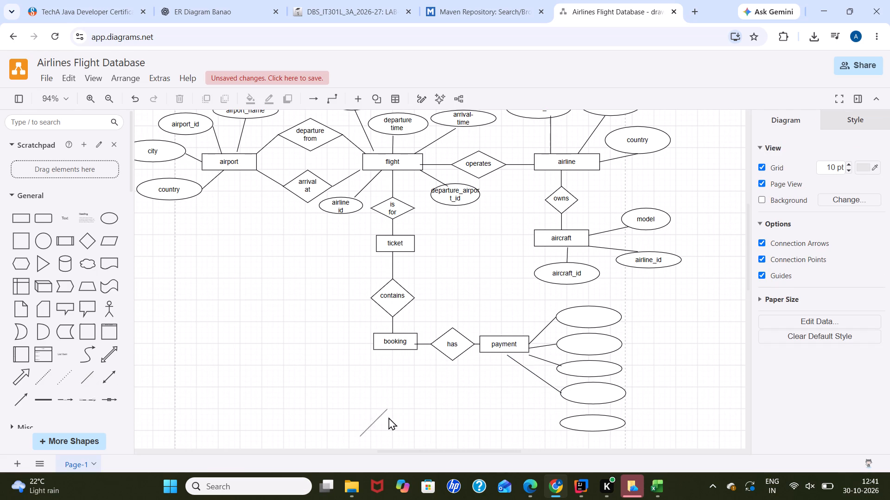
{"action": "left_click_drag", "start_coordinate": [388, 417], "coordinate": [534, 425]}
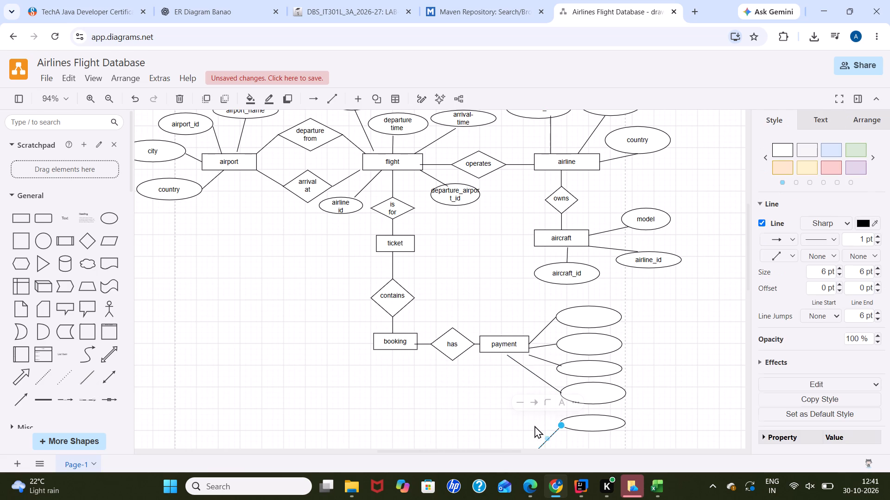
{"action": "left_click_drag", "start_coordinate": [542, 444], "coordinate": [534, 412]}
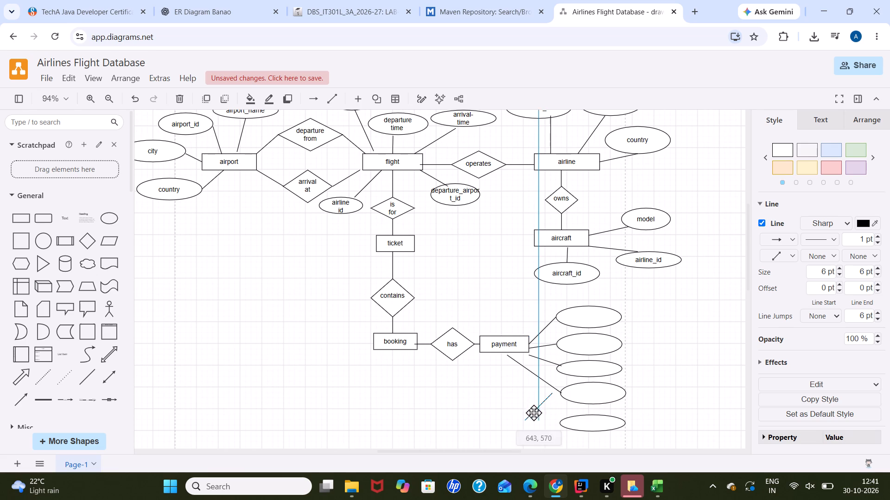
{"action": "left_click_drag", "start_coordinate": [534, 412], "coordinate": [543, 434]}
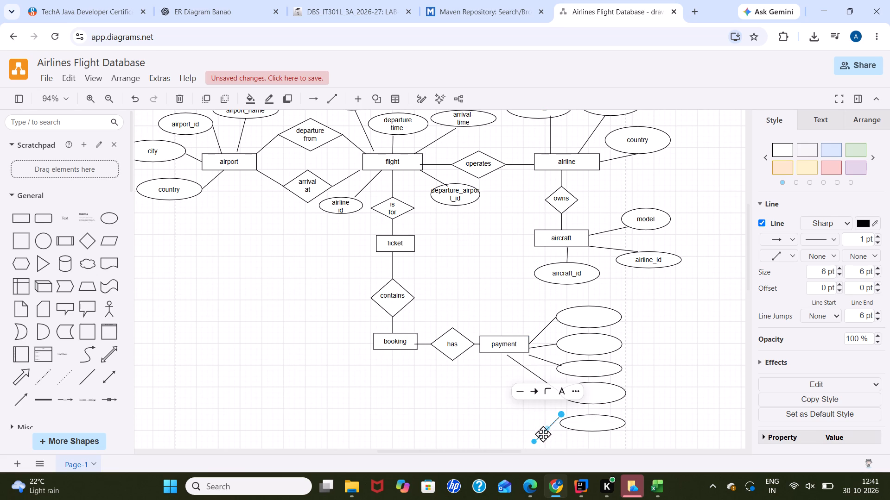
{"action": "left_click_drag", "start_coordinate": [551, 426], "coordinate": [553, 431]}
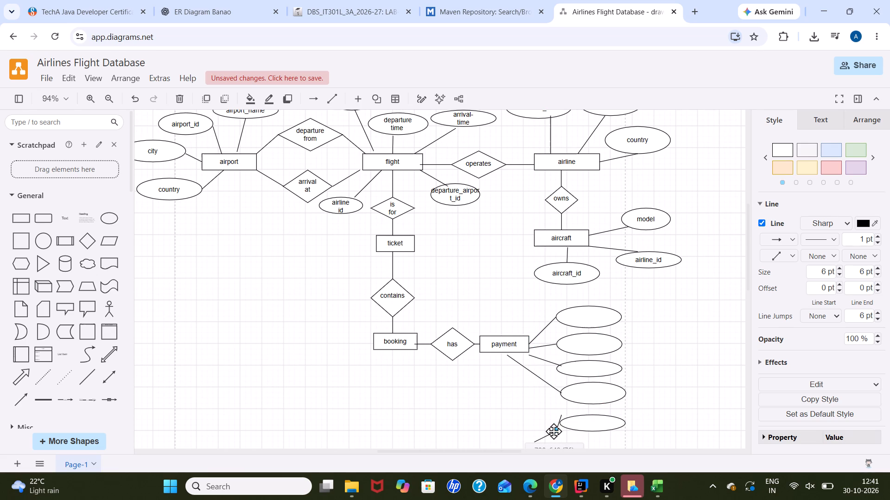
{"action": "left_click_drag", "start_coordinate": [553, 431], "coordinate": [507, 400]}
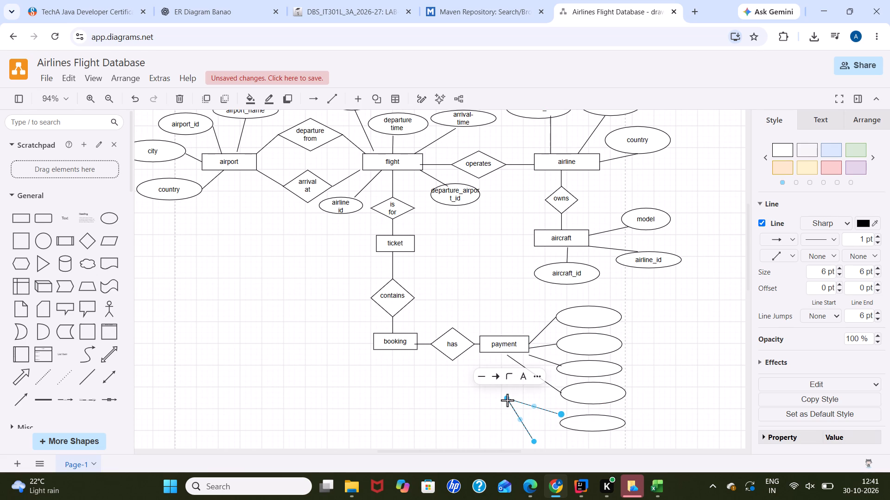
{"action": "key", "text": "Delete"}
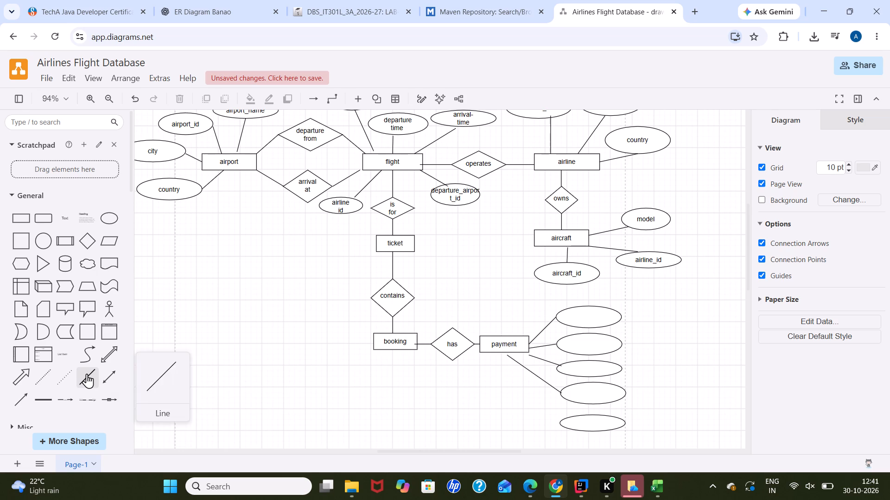
Connect the payment entity to the fifth, lowest empty attribute ellipse with a plain straight line.
{"action": "left_click_drag", "start_coordinate": [88, 378], "coordinate": [471, 356]}
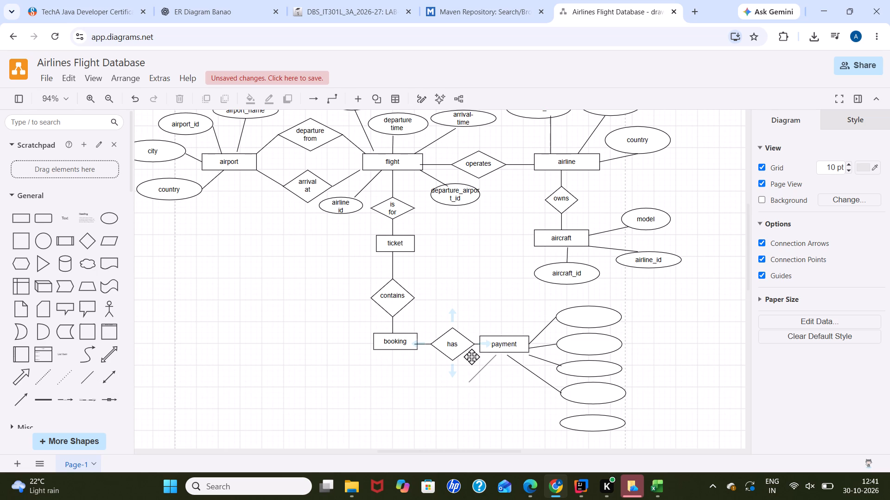
{"action": "left_click_drag", "start_coordinate": [471, 356], "coordinate": [476, 354]}
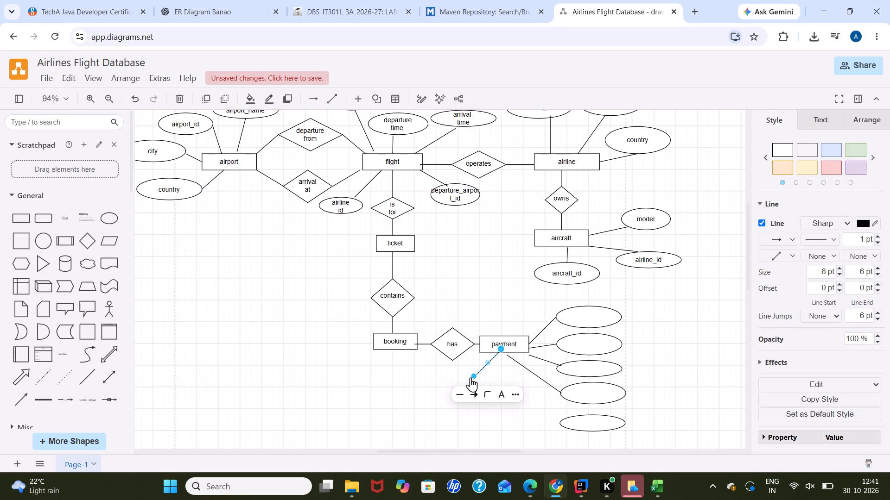
{"action": "left_click_drag", "start_coordinate": [471, 377], "coordinate": [561, 420]}
{"action": "left_click", "coordinate": [458, 405]}
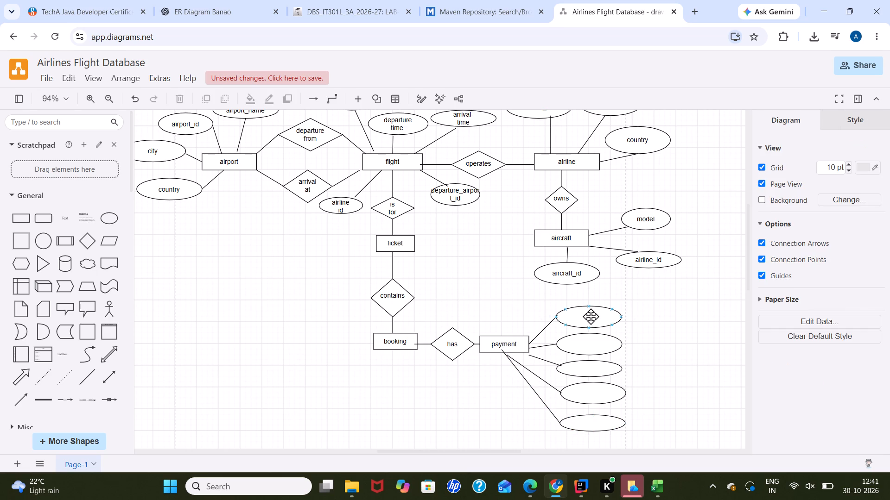
Label the upper three payment attribute ellipses, from top to bottom, payment_id, booking_id and amount.
{"action": "left_click", "coordinate": [591, 316]}
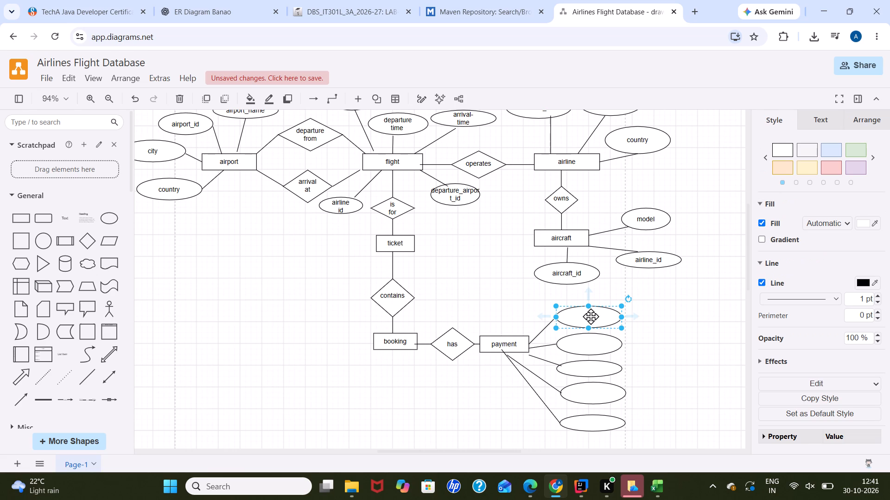
{"action": "type", "text": "payment"}
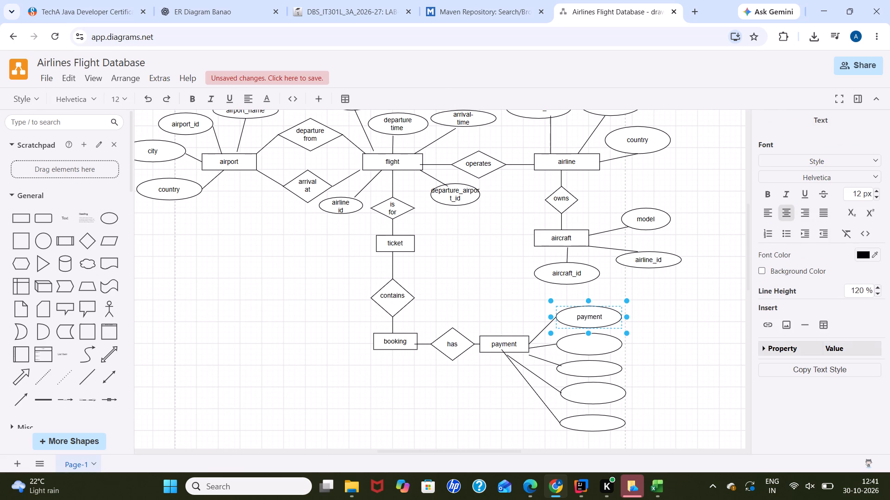
{"action": "type", "text": "_id"}
{"action": "left_click", "coordinate": [591, 347]}
{"action": "type", "text": "booking_id"}
{"action": "left_click", "coordinate": [601, 365]}
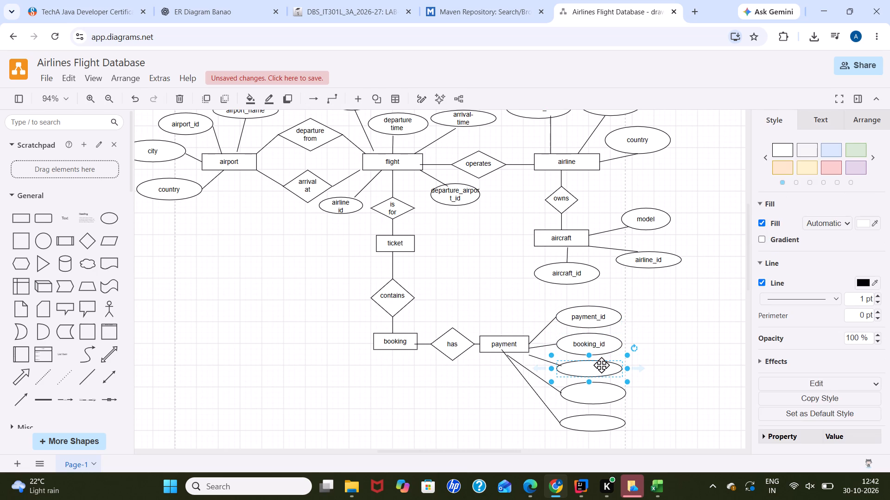
{"action": "type", "text": "amount"}
Label the fourth payment attribute ellipse payment_status.
{"action": "left_click", "coordinate": [596, 399]}
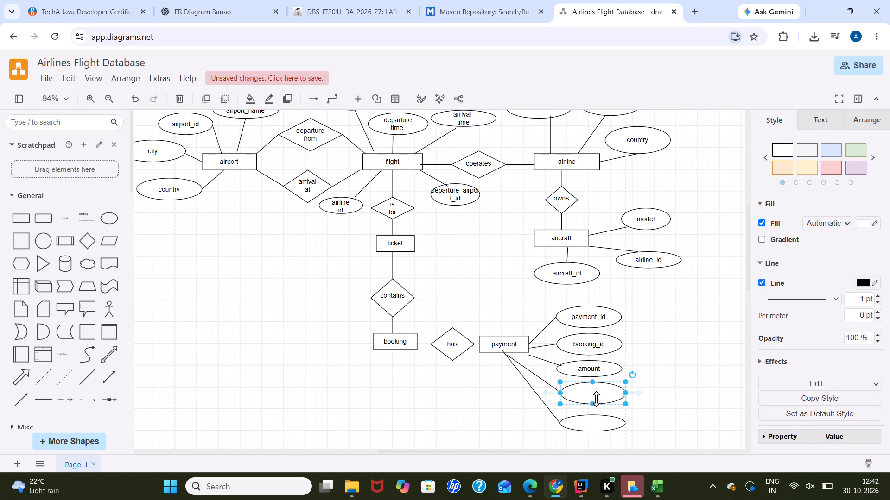
{"action": "type", "text": "pamnet"}
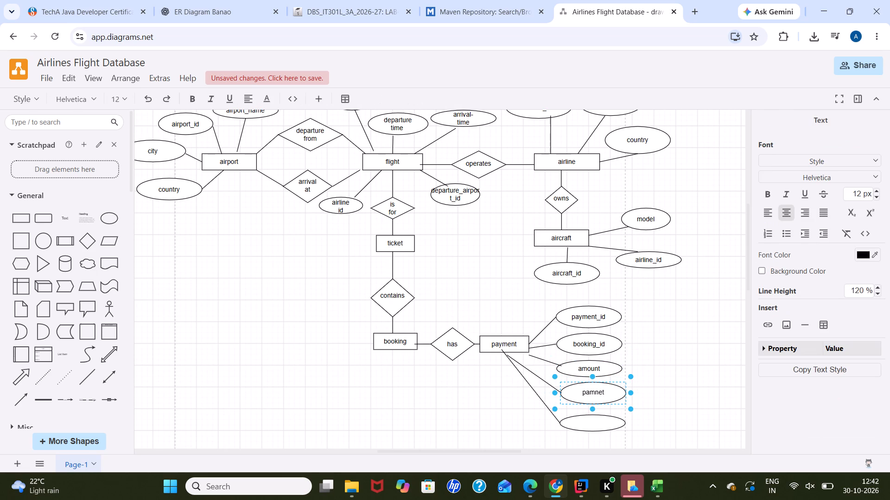
{"action": "key", "text": "BackSpace"}
{"action": "key", "text": "BackSpace"}
{"action": "key", "text": "BackSpace"}
{"action": "key", "text": "BackSpace"}
{"action": "type", "text": "yment"}
{"action": "type", "text": "_status"}
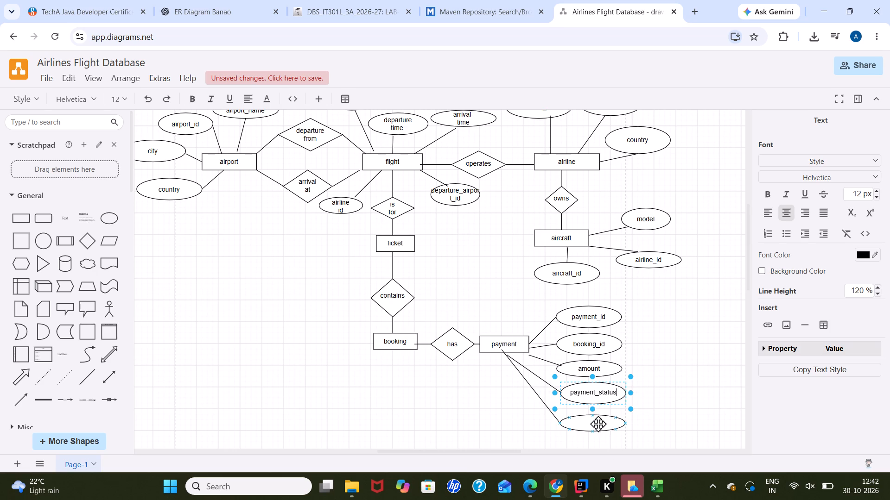
Label the fifth, lowest payment attribute ellipse payment_method.
{"action": "left_click", "coordinate": [597, 427]}
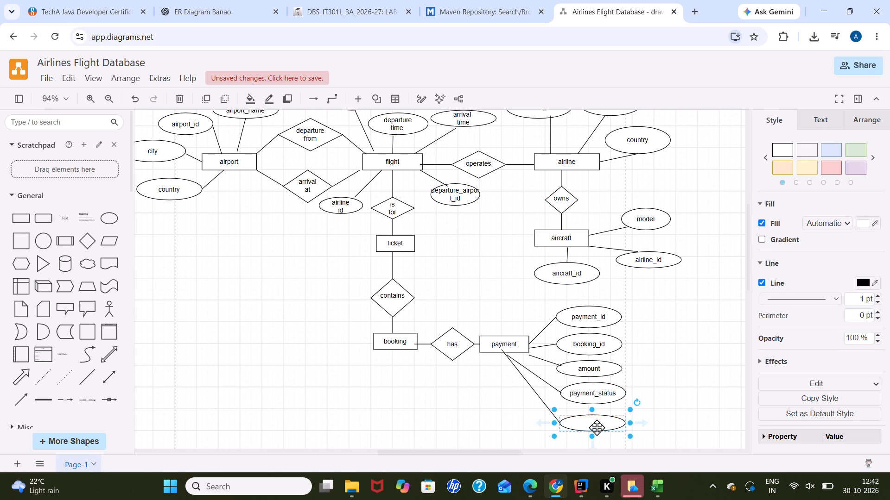
{"action": "type", "text": "payment"}
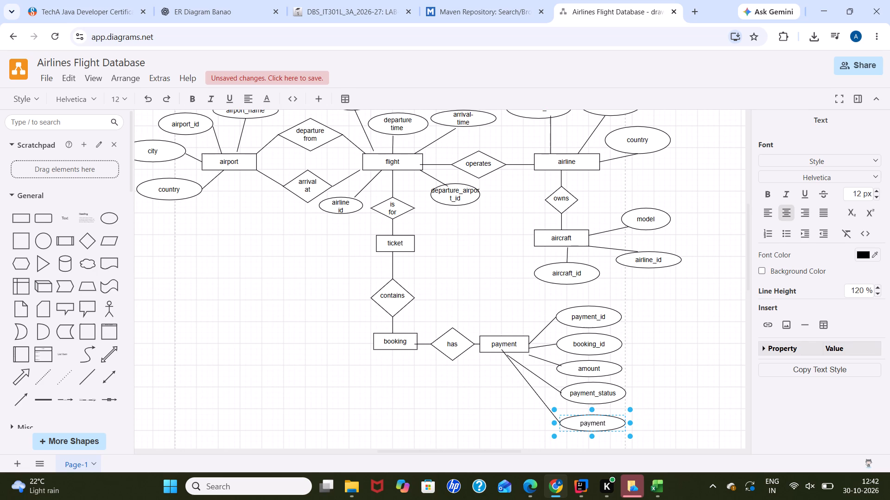
{"action": "type", "text": "_metghod"}
{"action": "key", "text": "BackSpace"}
{"action": "key", "text": "BackSpace"}
{"action": "key", "text": "BackSpace"}
{"action": "key", "text": "BackSpace"}
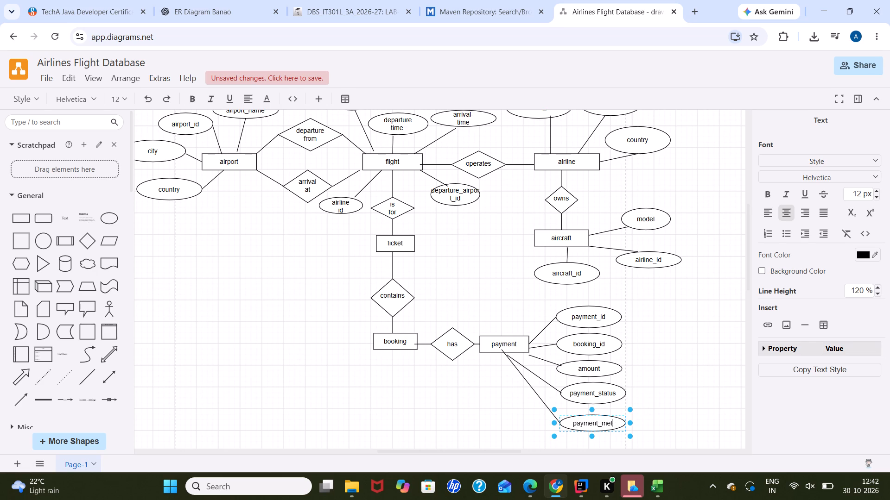
{"action": "type", "text": "hod"}
{"action": "left_click", "coordinate": [307, 370]}
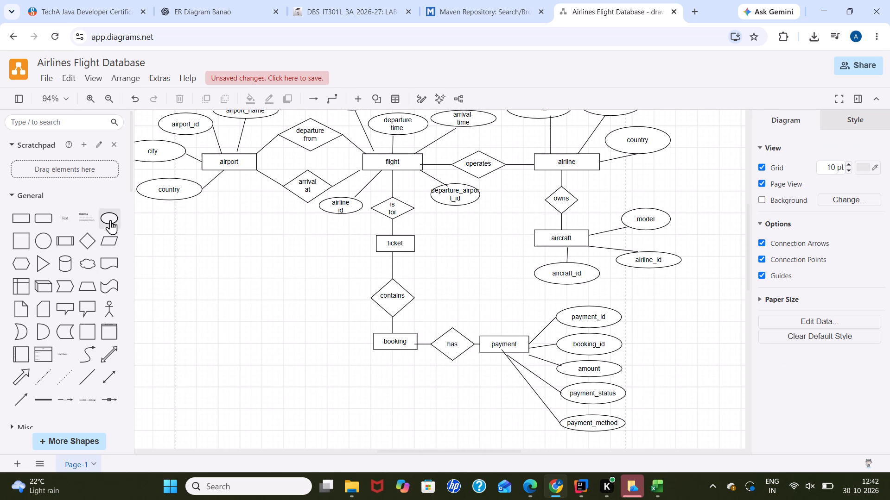
Stack three flattened empty attribute ellipses in a column to the left of the booking entity, making the middle one 120 x 30.
{"action": "left_click_drag", "start_coordinate": [110, 220], "coordinate": [284, 295]}
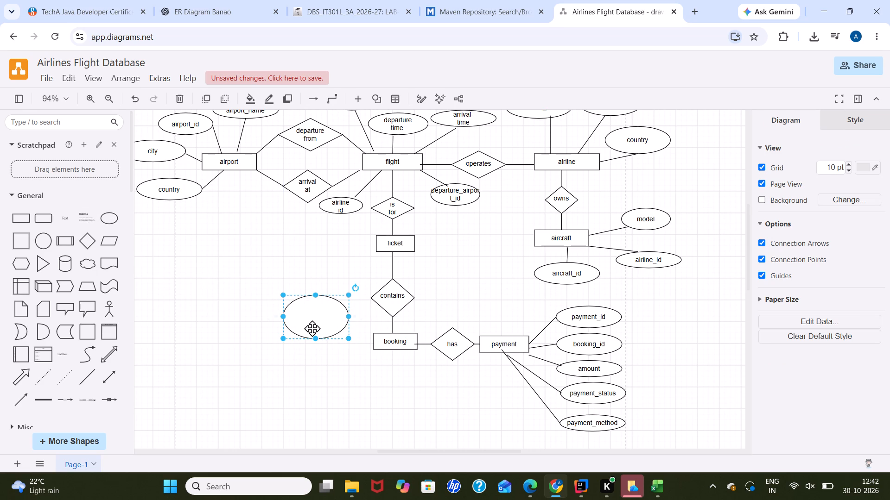
{"action": "left_click_drag", "start_coordinate": [316, 338], "coordinate": [327, 320]}
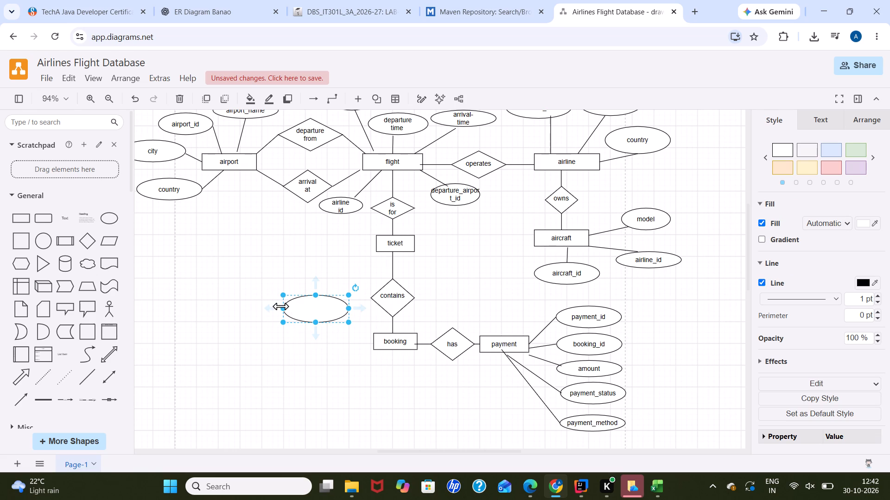
{"action": "left_click_drag", "start_coordinate": [280, 306], "coordinate": [288, 309]}
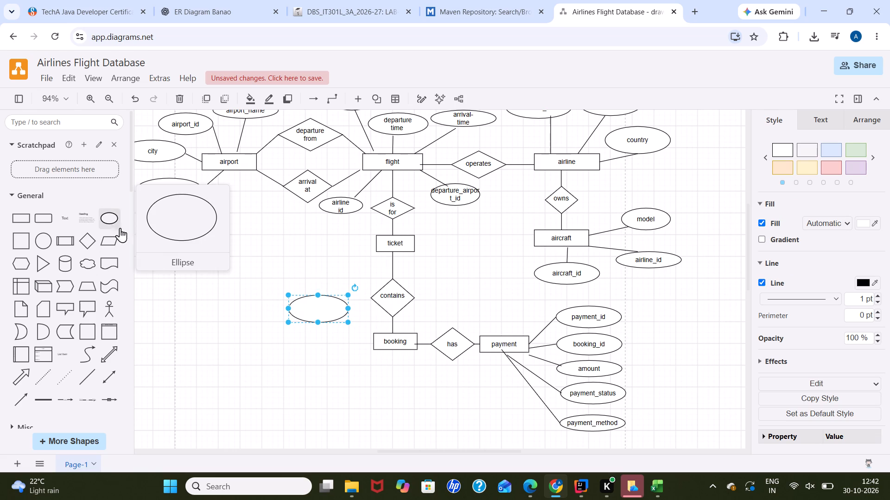
{"action": "left_click_drag", "start_coordinate": [107, 214], "coordinate": [286, 335]}
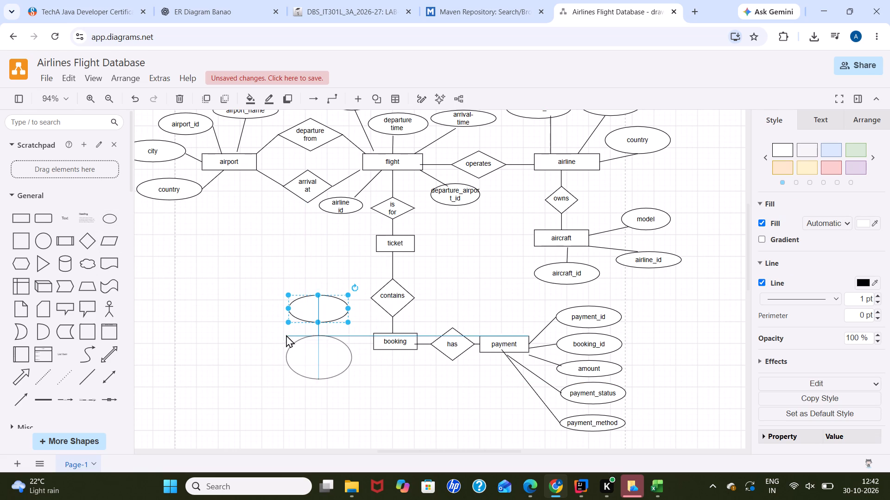
{"action": "left_click_drag", "start_coordinate": [286, 335], "coordinate": [287, 332]}
{"action": "left_click_drag", "start_coordinate": [318, 376], "coordinate": [325, 350]}
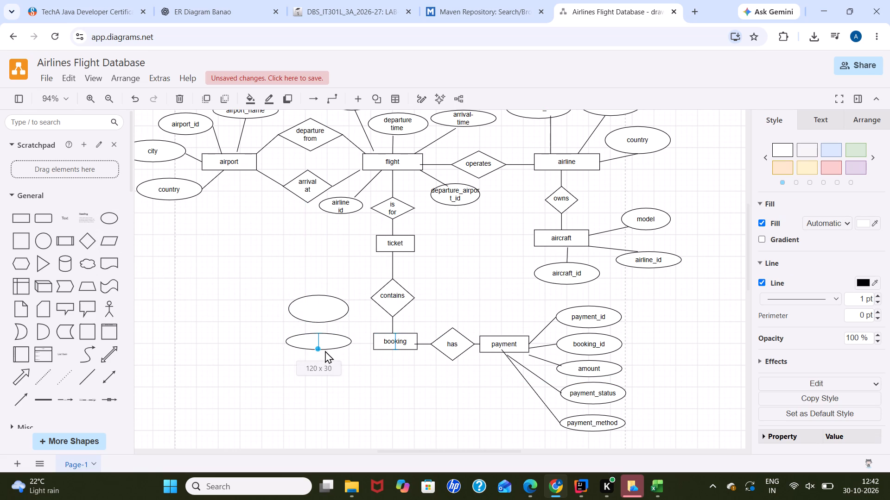
{"action": "left_click_drag", "start_coordinate": [325, 350], "coordinate": [324, 350]}
{"action": "left_click_drag", "start_coordinate": [107, 214], "coordinate": [253, 347]}
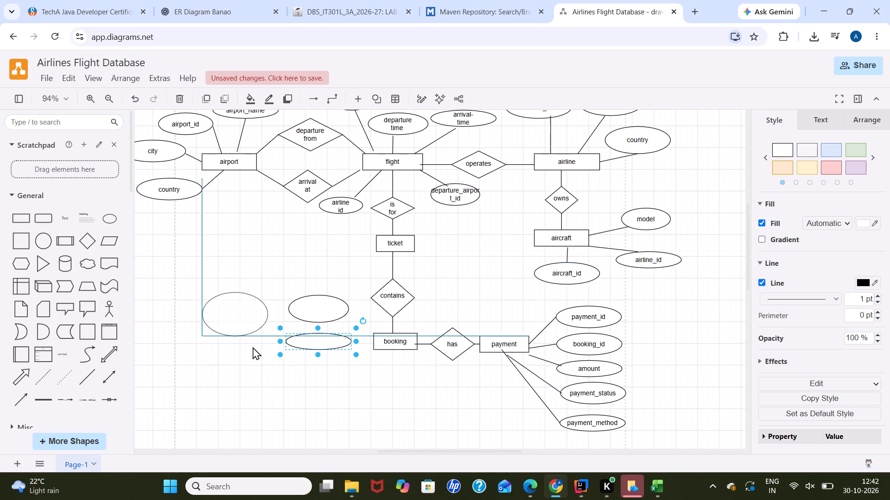
{"action": "left_click_drag", "start_coordinate": [253, 347], "coordinate": [284, 362]}
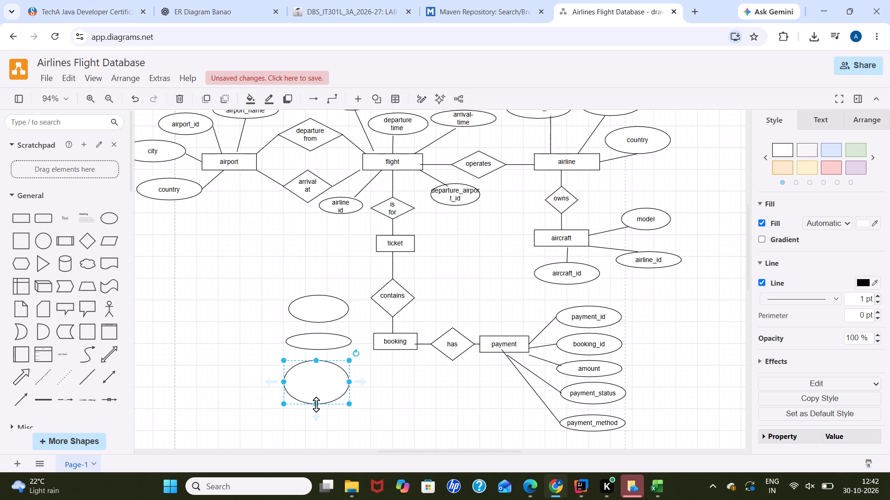
{"action": "left_click_drag", "start_coordinate": [316, 404], "coordinate": [318, 376]}
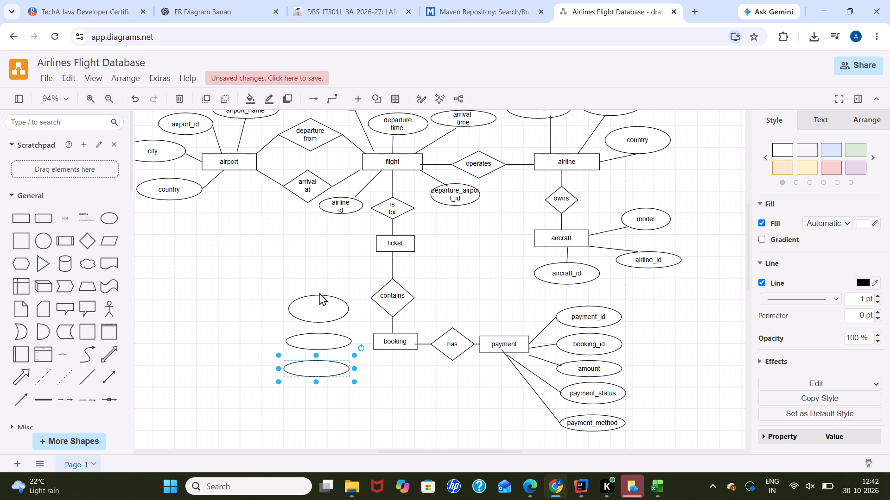
Shift the uppermost empty ellipse beside booking slightly down and left, closer to the two ellipses below it.
{"action": "left_click_drag", "start_coordinate": [319, 293], "coordinate": [318, 305]}
{"action": "double_click", "coordinate": [318, 302]}
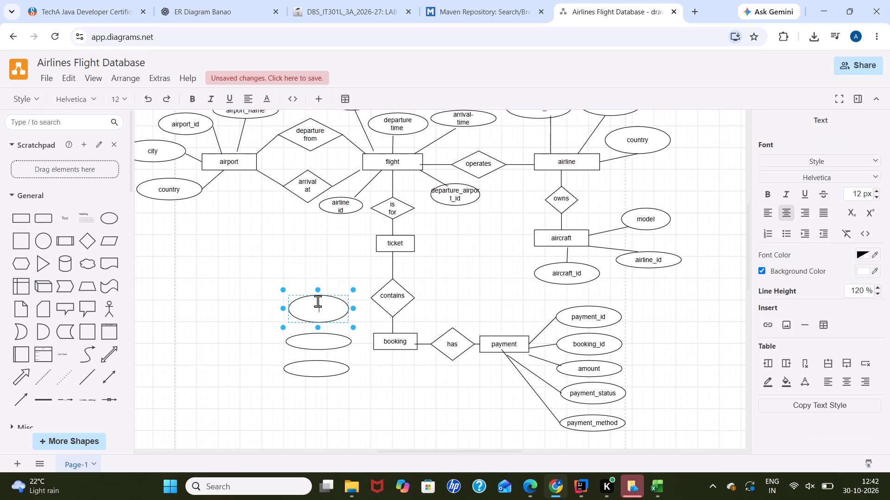
{"action": "left_click_drag", "start_coordinate": [318, 294], "coordinate": [313, 297]}
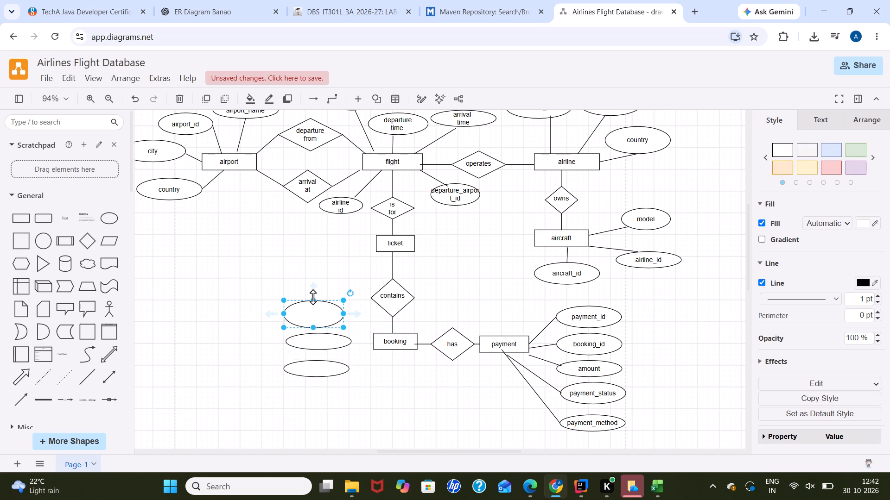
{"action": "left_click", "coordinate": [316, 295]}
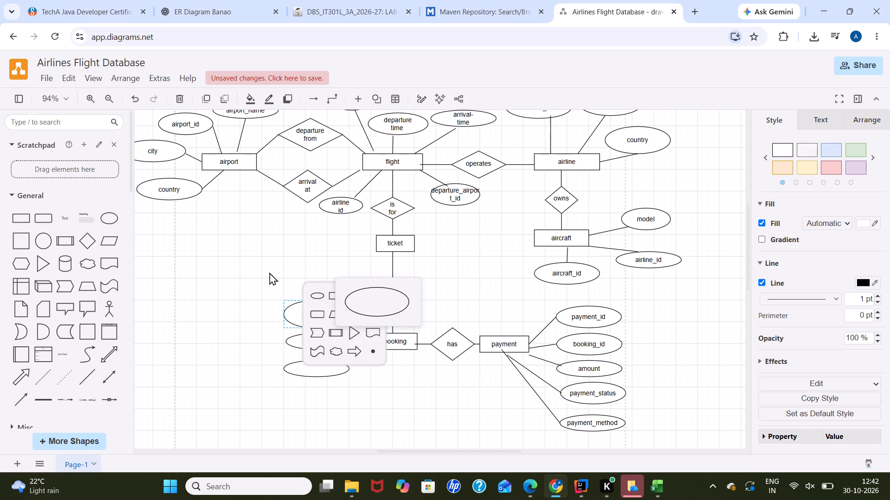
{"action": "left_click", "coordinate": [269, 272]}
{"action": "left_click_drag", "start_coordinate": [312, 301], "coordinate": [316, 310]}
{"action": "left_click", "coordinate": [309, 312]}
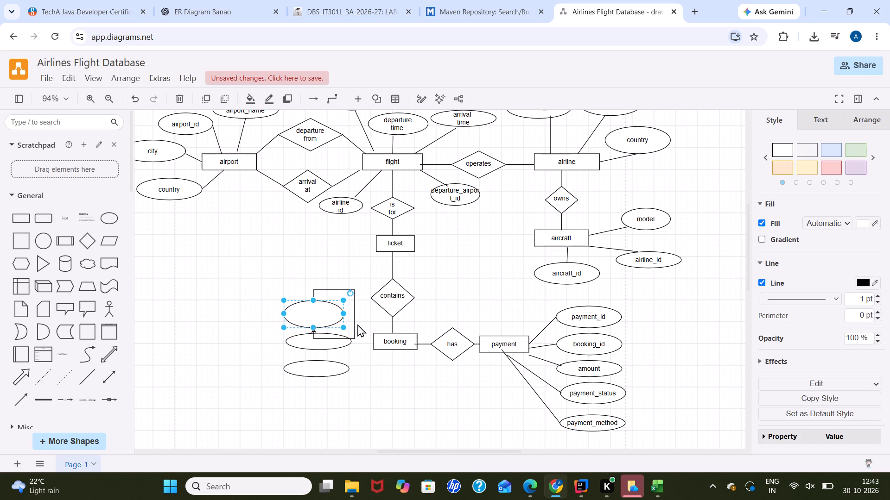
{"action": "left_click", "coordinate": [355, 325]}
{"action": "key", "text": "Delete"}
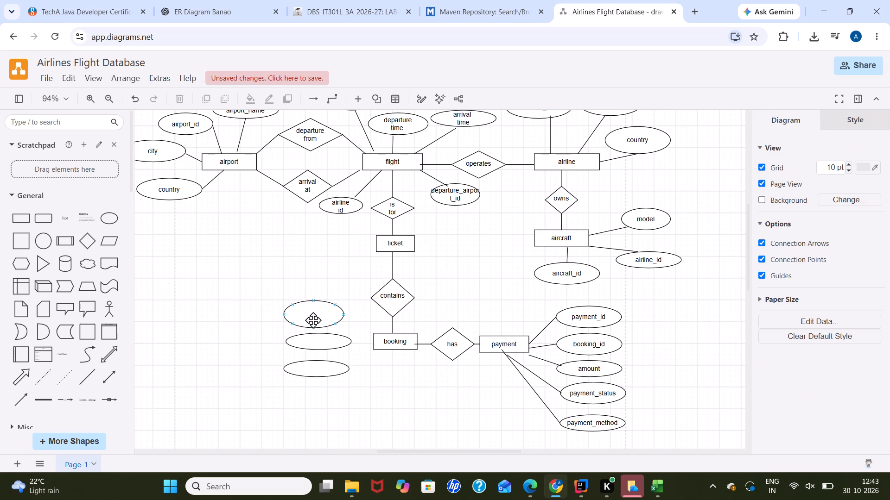
Widen and flatten the uppermost empty ellipse beside booking so its shape resembles the two ellipses below it.
{"action": "left_click", "coordinate": [300, 313]}
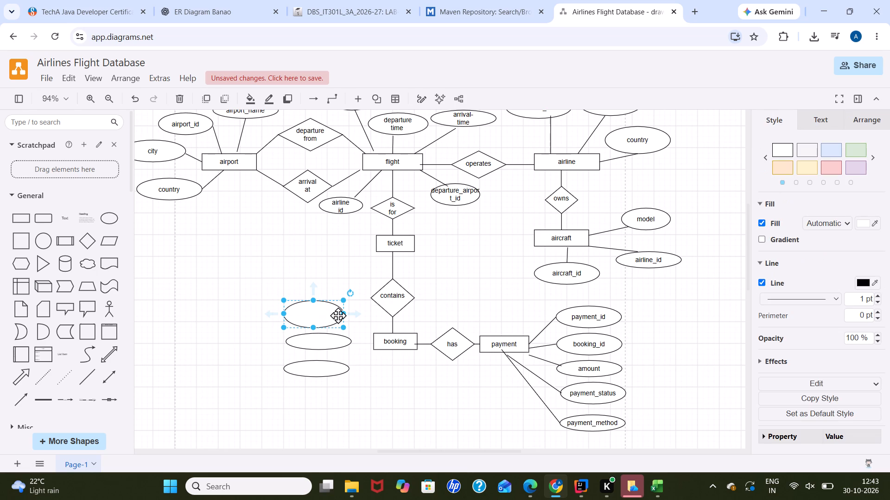
{"action": "left_click_drag", "start_coordinate": [338, 315], "coordinate": [345, 319]}
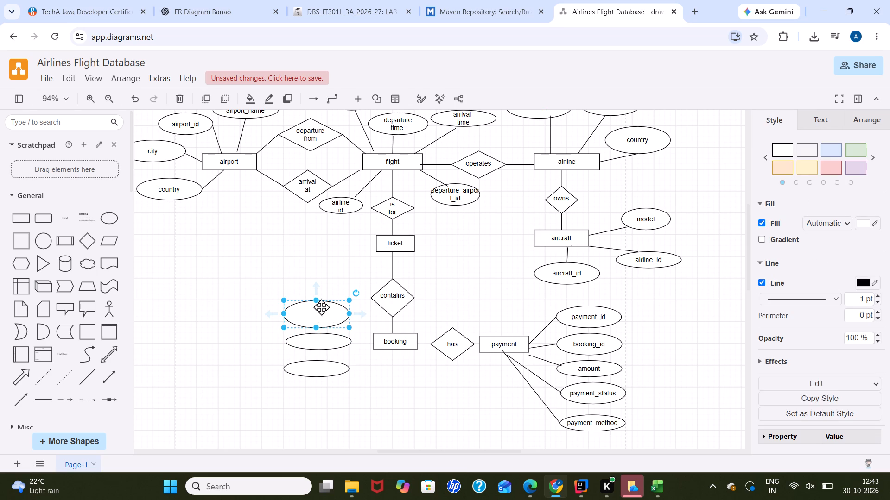
{"action": "left_click_drag", "start_coordinate": [316, 300], "coordinate": [317, 307]}
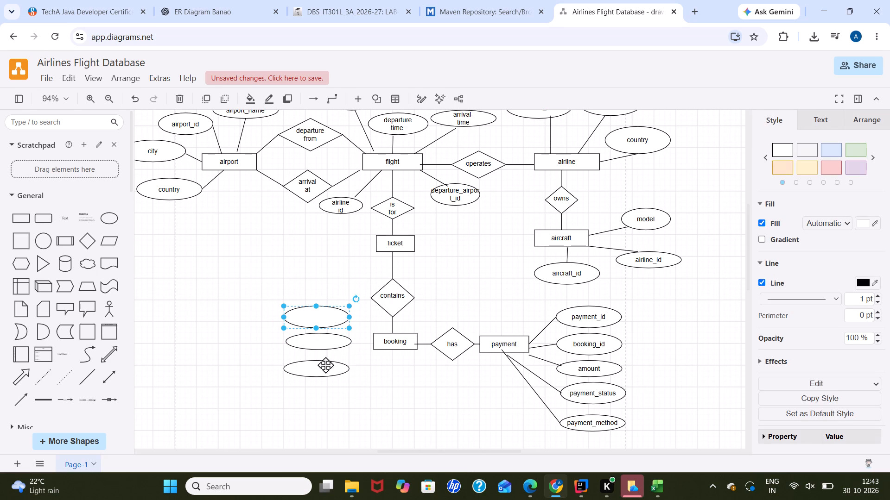
{"action": "left_click", "coordinate": [249, 377]}
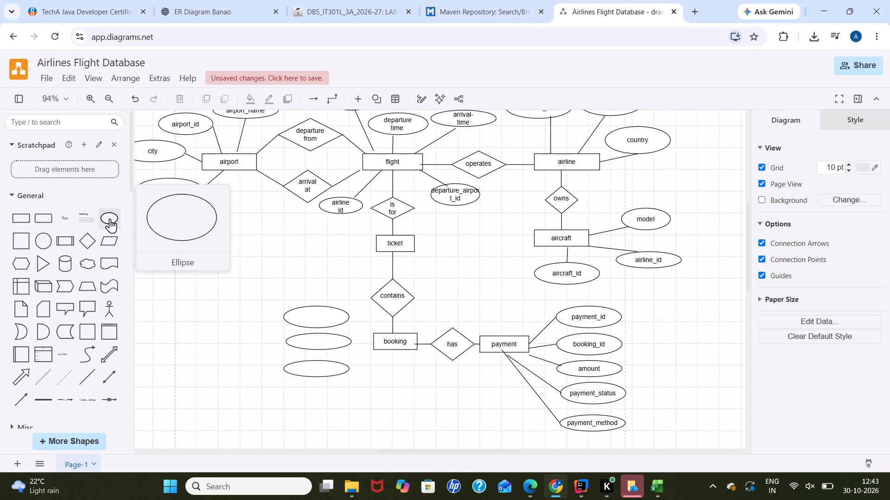
Add a fourth empty attribute ellipse for booking below the has diamond and reduce its height.
{"action": "left_click_drag", "start_coordinate": [110, 219], "coordinate": [413, 371]}
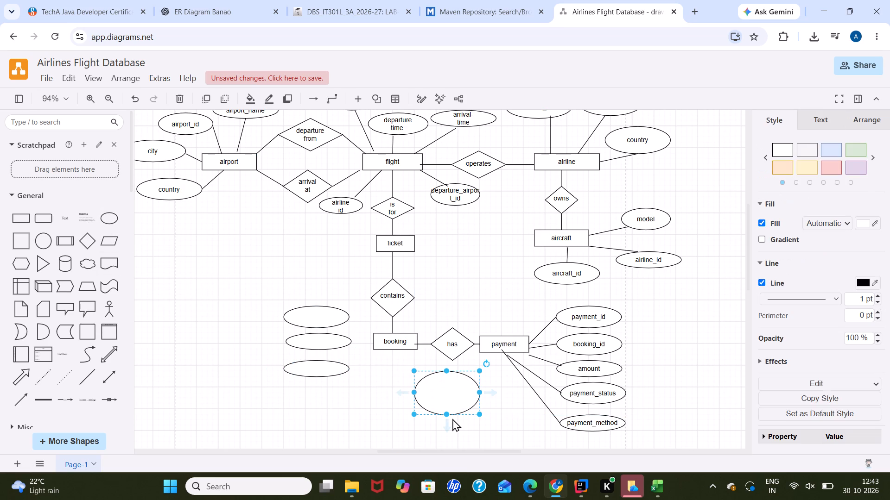
{"action": "left_click_drag", "start_coordinate": [445, 411], "coordinate": [466, 389]}
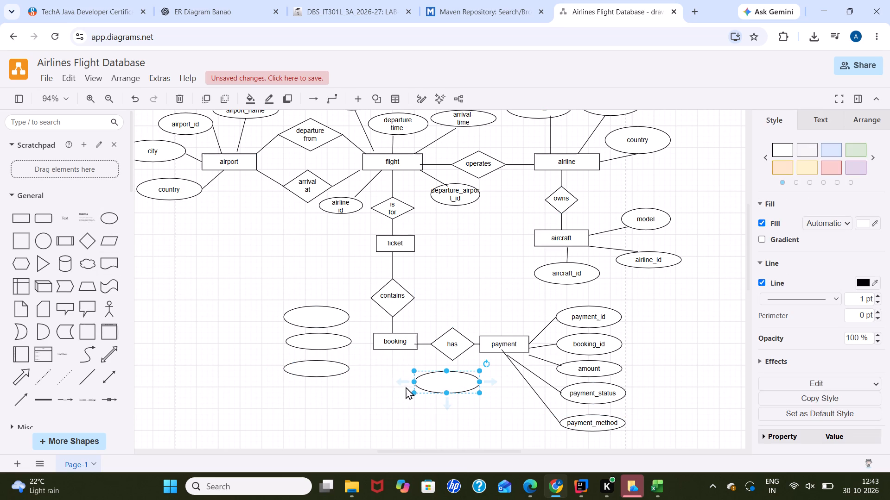
Add a fifth empty attribute ellipse for booking, below and slightly left of the entity, and reduce its height.
{"action": "left_click_drag", "start_coordinate": [102, 215], "coordinate": [347, 395]}
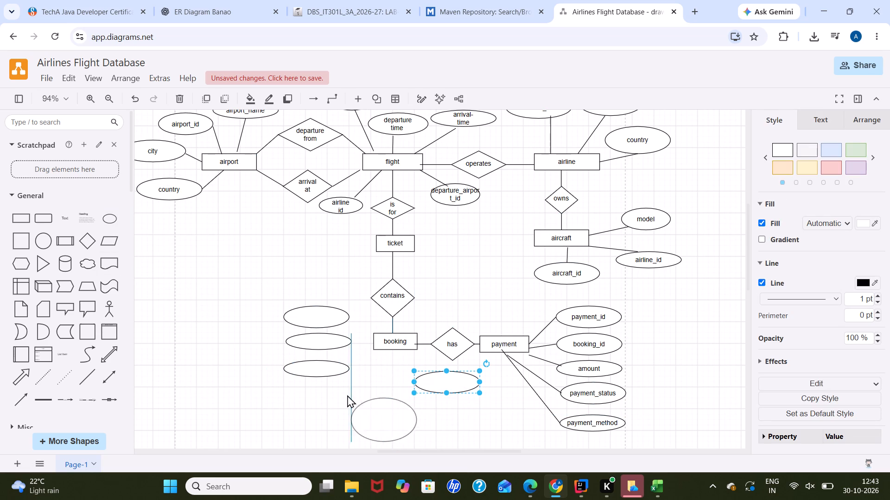
{"action": "left_click_drag", "start_coordinate": [347, 395], "coordinate": [340, 385]}
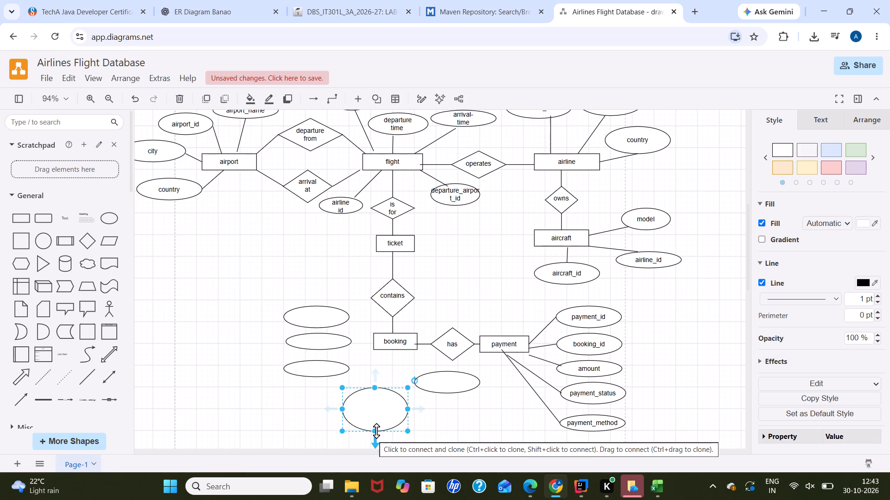
{"action": "left_click_drag", "start_coordinate": [376, 430], "coordinate": [373, 404]}
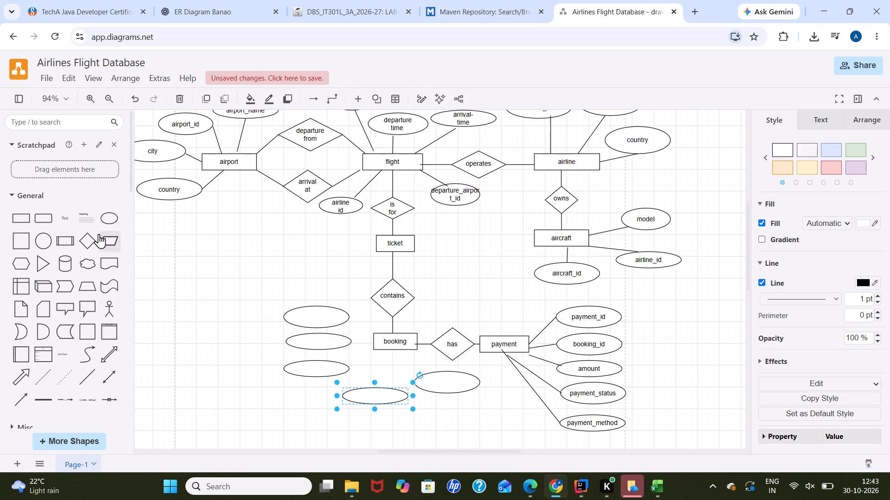
Connect booking with straight lines to the lowest ellipse in the left column and to the flattened ellipse below the entity.
{"action": "left_click_drag", "start_coordinate": [92, 374], "coordinate": [348, 341]}
{"action": "left_click_drag", "start_coordinate": [348, 341], "coordinate": [349, 346]}
{"action": "left_click_drag", "start_coordinate": [92, 377], "coordinate": [370, 353]}
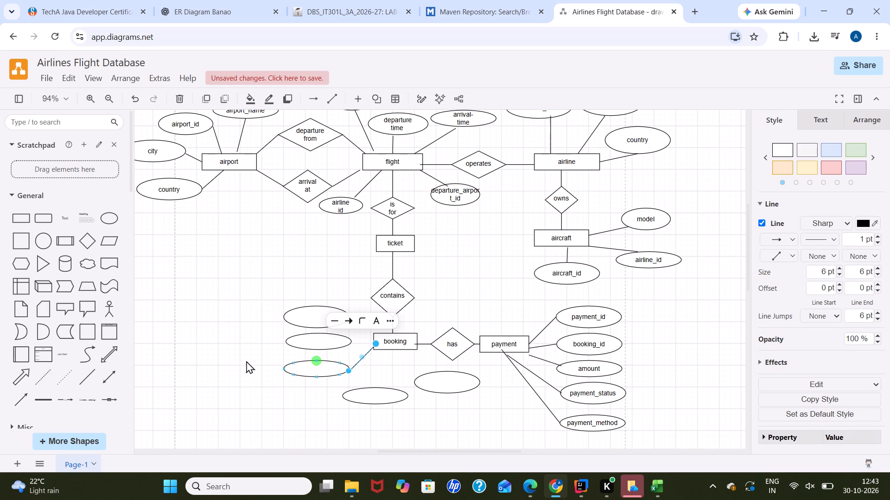
{"action": "left_click_drag", "start_coordinate": [84, 377], "coordinate": [376, 354]}
{"action": "left_click_drag", "start_coordinate": [376, 354], "coordinate": [376, 353]}
{"action": "left_click_drag", "start_coordinate": [371, 374], "coordinate": [375, 382]}
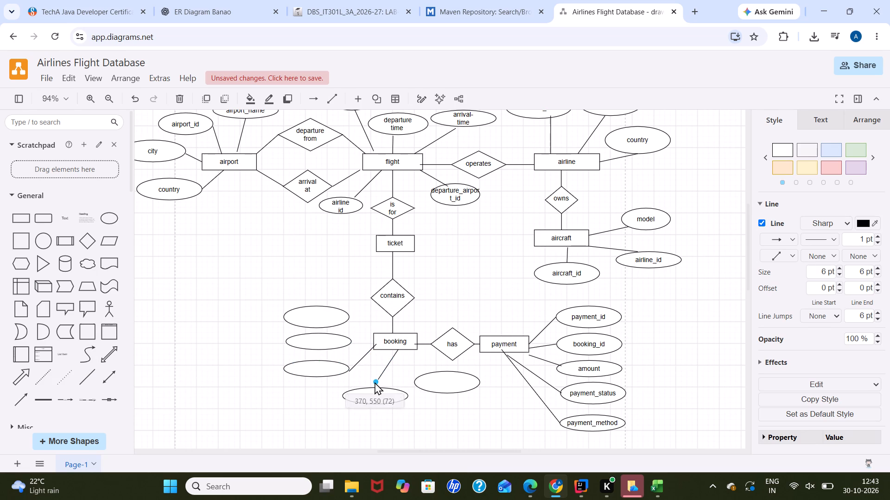
{"action": "left_click_drag", "start_coordinate": [375, 382], "coordinate": [379, 387]}
{"action": "left_click", "coordinate": [234, 394]}
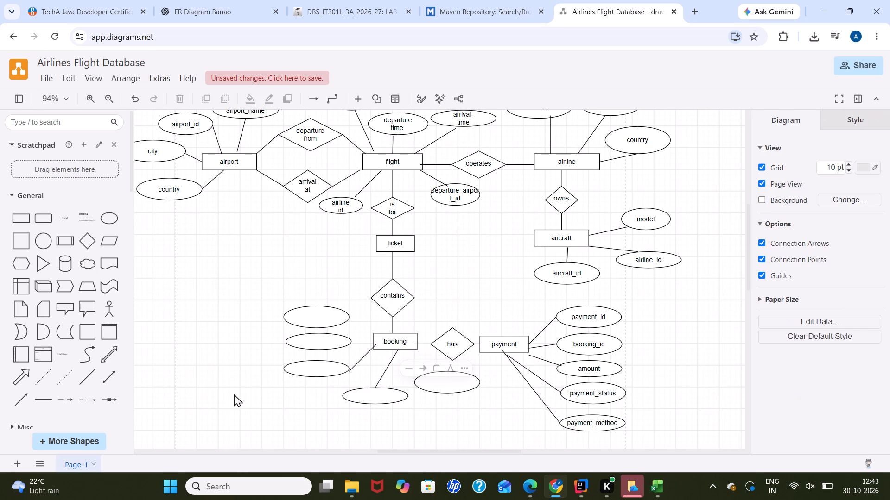
Connect booking with a straight line to the empty ellipse below the has diamond.
{"action": "left_click_drag", "start_coordinate": [90, 374], "coordinate": [400, 356]}
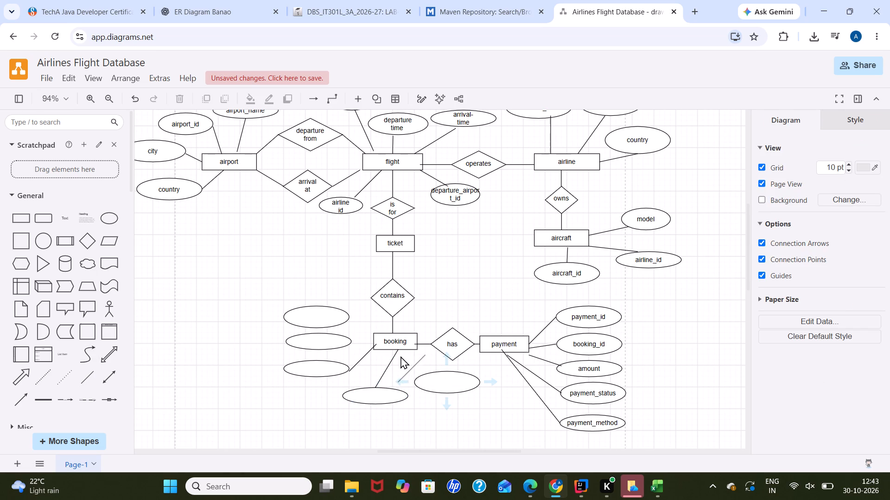
{"action": "left_click_drag", "start_coordinate": [400, 356], "coordinate": [391, 352]}
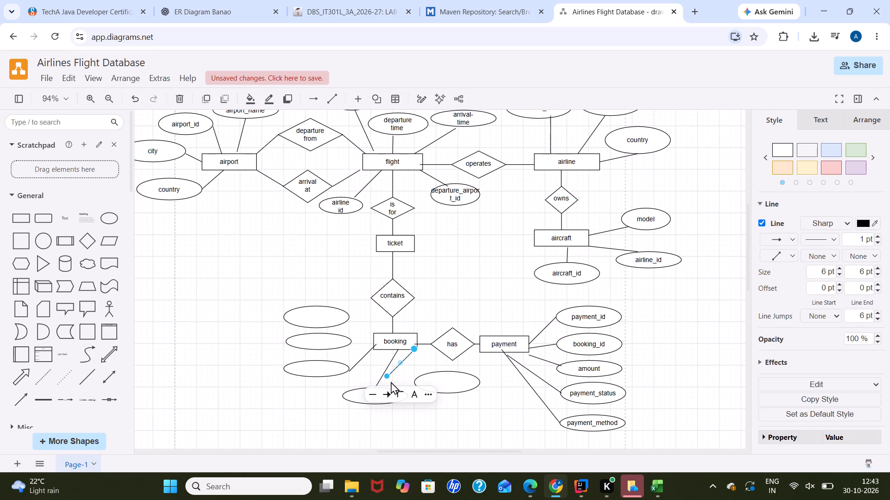
{"action": "left_click_drag", "start_coordinate": [388, 377], "coordinate": [426, 375]}
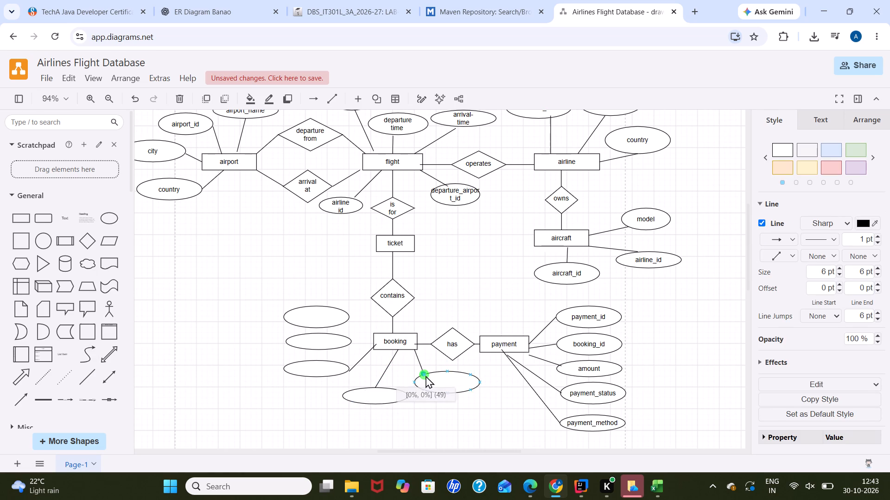
{"action": "left_click_drag", "start_coordinate": [426, 375], "coordinate": [437, 374]}
{"action": "left_click", "coordinate": [271, 416]}
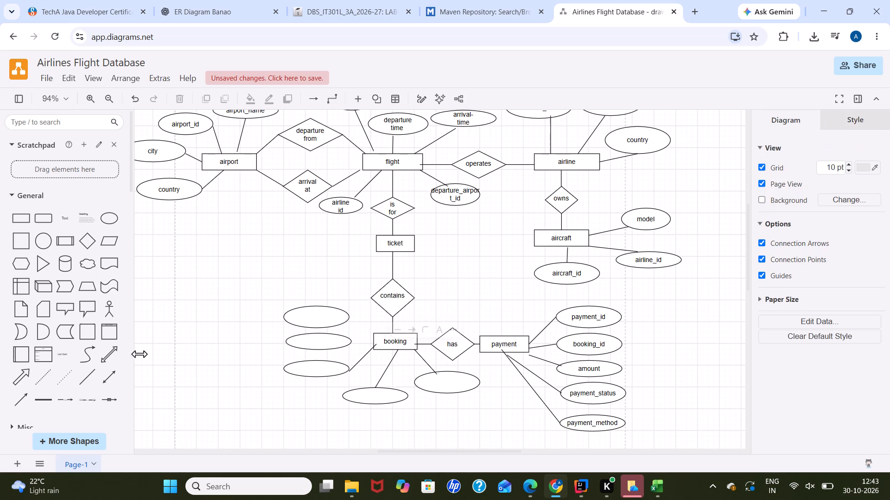
Connect booking with straight lines to the uppermost and middle empty ellipses in the column on its left.
{"action": "left_click_drag", "start_coordinate": [84, 382], "coordinate": [350, 332]}
{"action": "left_click_drag", "start_coordinate": [350, 332], "coordinate": [355, 334]}
{"action": "left_click_drag", "start_coordinate": [353, 356], "coordinate": [350, 319]}
{"action": "left_click", "coordinate": [163, 355]}
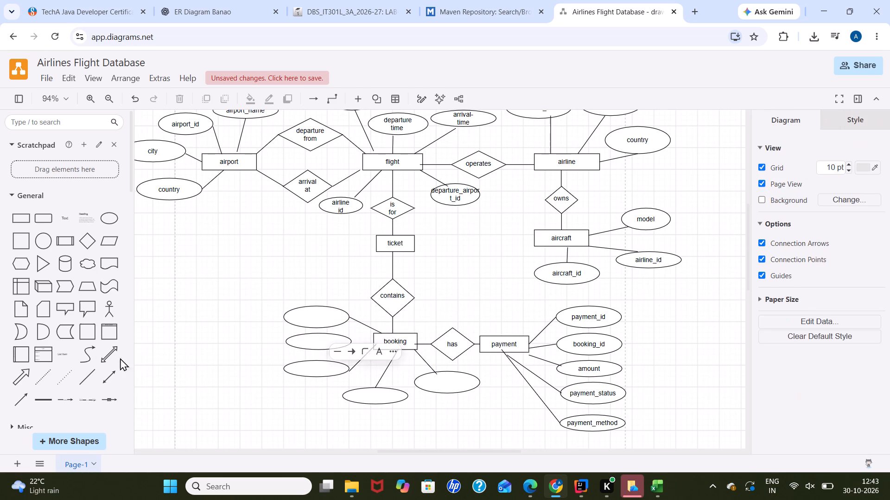
{"action": "left_click_drag", "start_coordinate": [87, 376], "coordinate": [348, 344]}
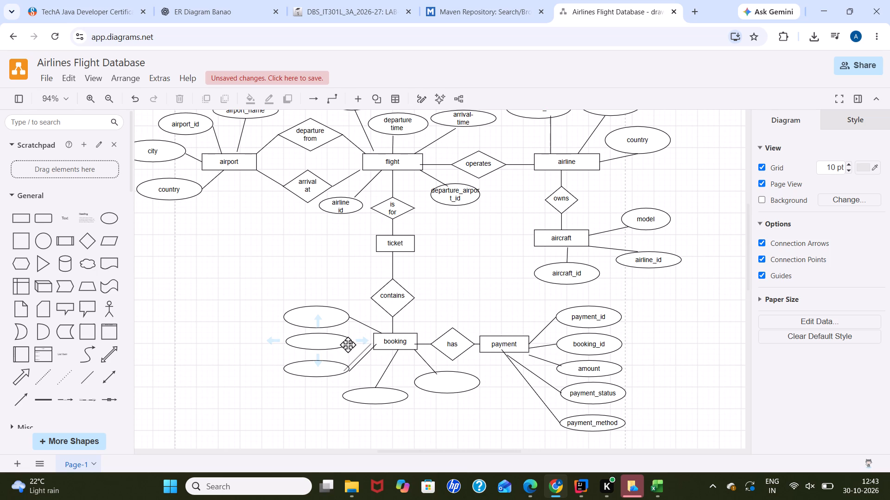
{"action": "left_click_drag", "start_coordinate": [348, 344], "coordinate": [352, 340]}
{"action": "left_click_drag", "start_coordinate": [352, 340], "coordinate": [351, 340]}
{"action": "left_click_drag", "start_coordinate": [350, 364], "coordinate": [351, 348]}
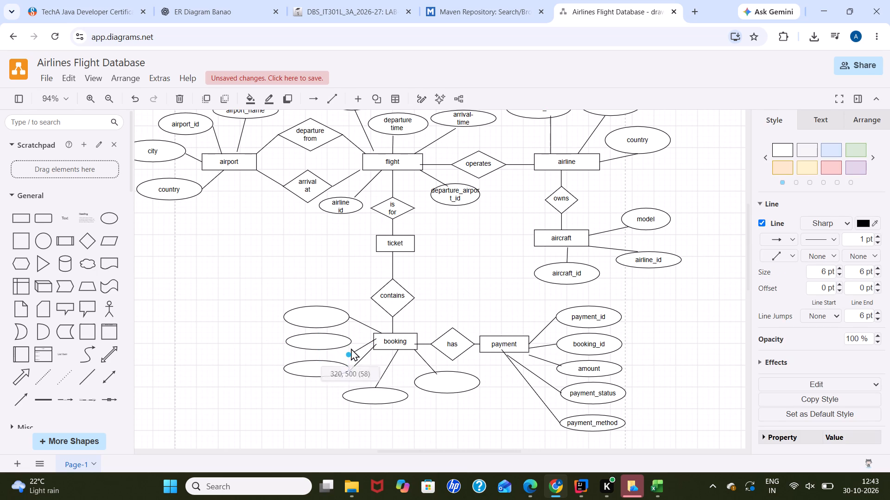
{"action": "left_click_drag", "start_coordinate": [351, 348], "coordinate": [352, 346]}
{"action": "left_click", "coordinate": [180, 347]}
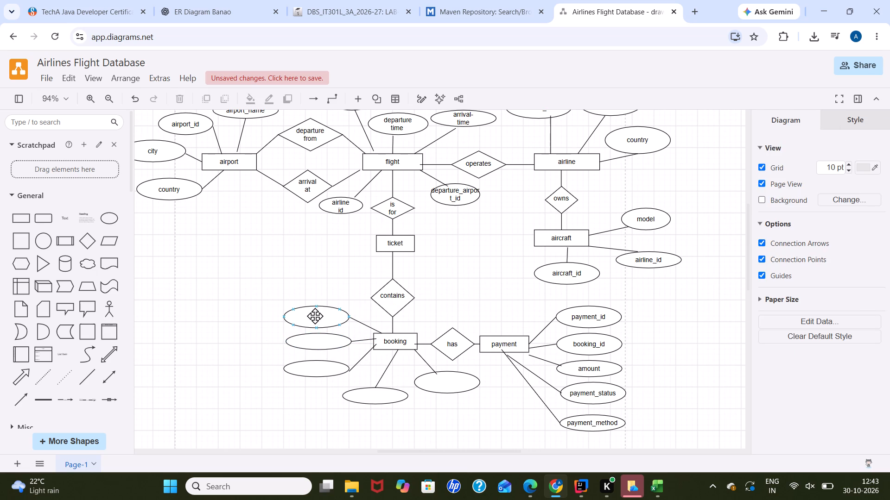
Label the three ellipses left of booking, from top to bottom, booking_id, passenger_id and booking_date.
{"action": "left_click", "coordinate": [315, 315]}
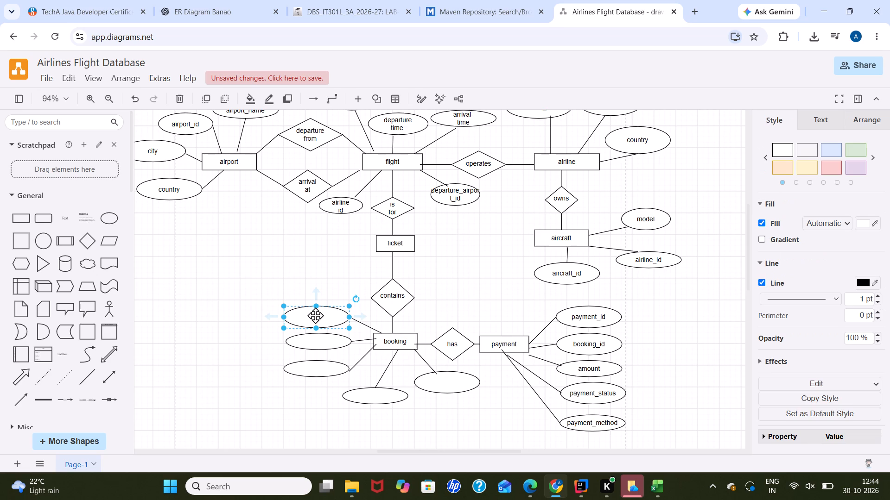
{"action": "type", "text": "booking_id"}
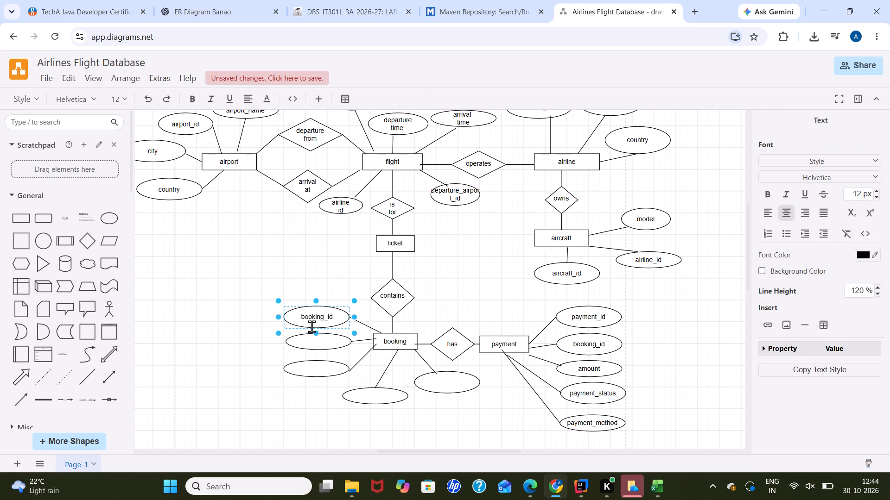
{"action": "left_click", "coordinate": [311, 343]}
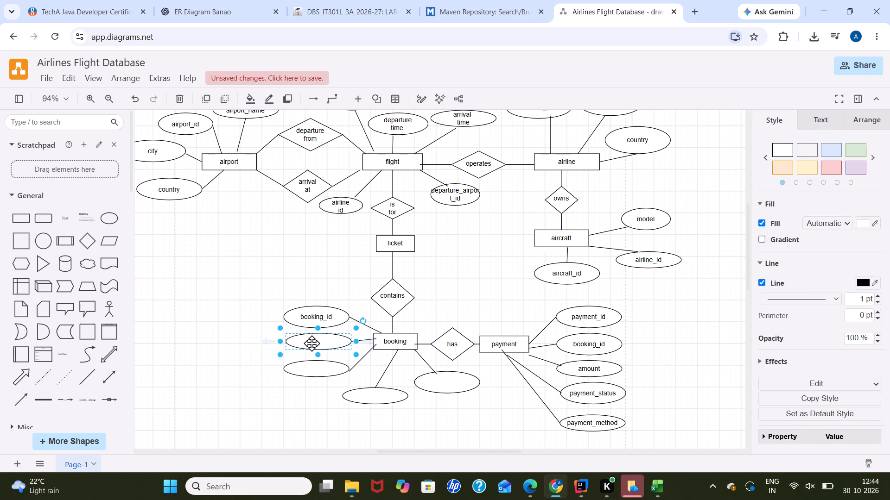
{"action": "type", "text": "passenger"}
{"action": "type", "text": "_id"}
{"action": "left_click", "coordinate": [306, 373]}
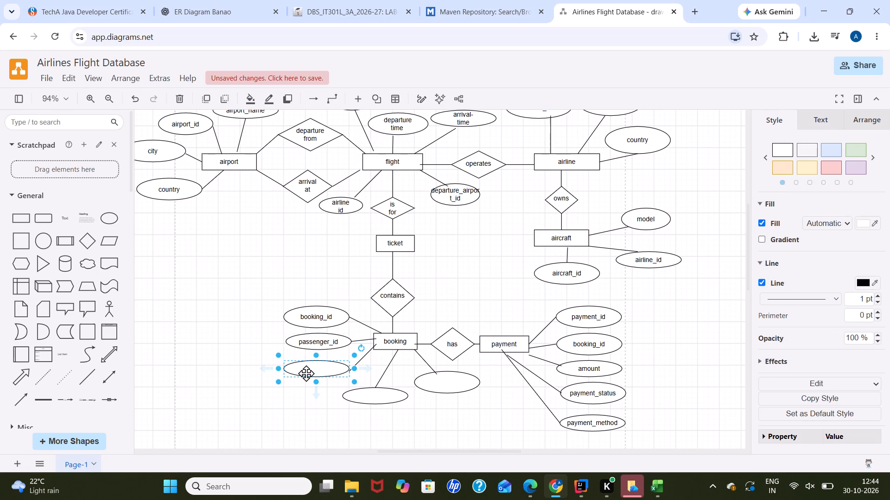
{"action": "type", "text": "booking_date"}
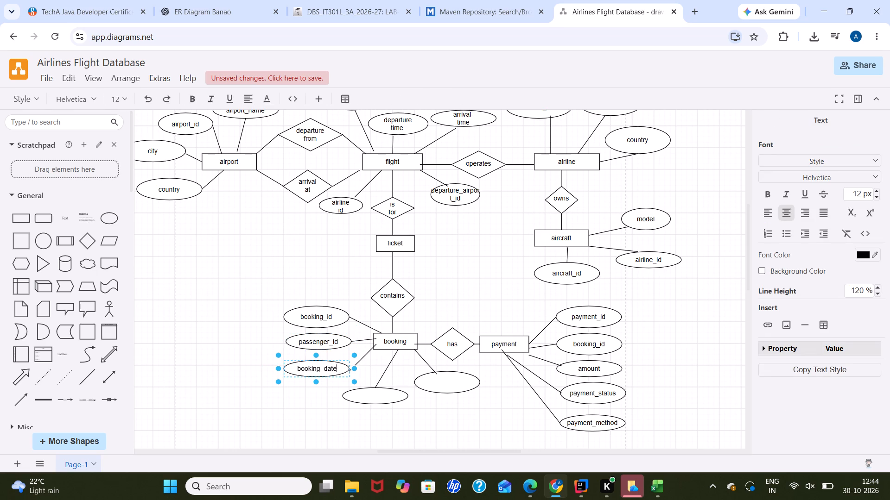
Label the ellipse below booking total_amount and the one below the has diamond booking_status.
{"action": "left_click", "coordinate": [368, 392]}
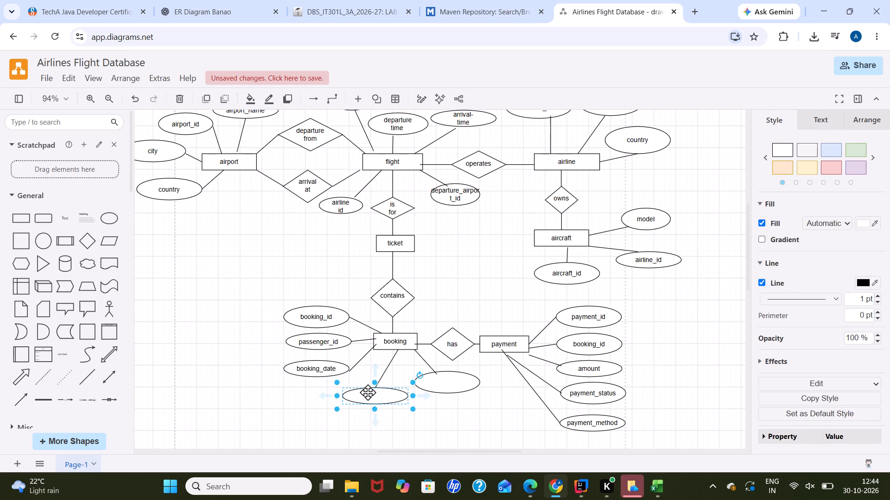
{"action": "type", "text": "total_amount"}
{"action": "left_click", "coordinate": [445, 388]}
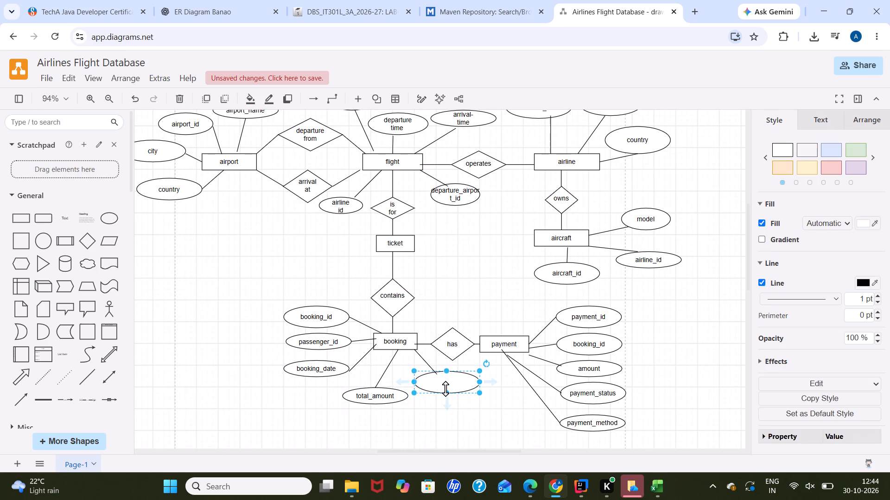
{"action": "type", "text": "booking"}
{"action": "key", "text": "space"}
{"action": "key", "text": "BackSpace"}
{"action": "type", "text": "_status"}
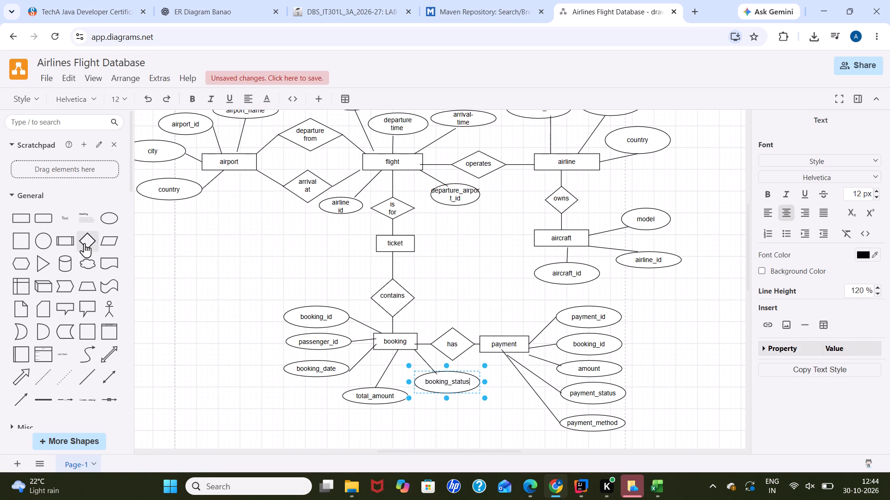
Add an empty relationship diamond to the left of the passenger_id ellipse and reduce its height.
{"action": "left_click_drag", "start_coordinate": [87, 233], "coordinate": [153, 276]}
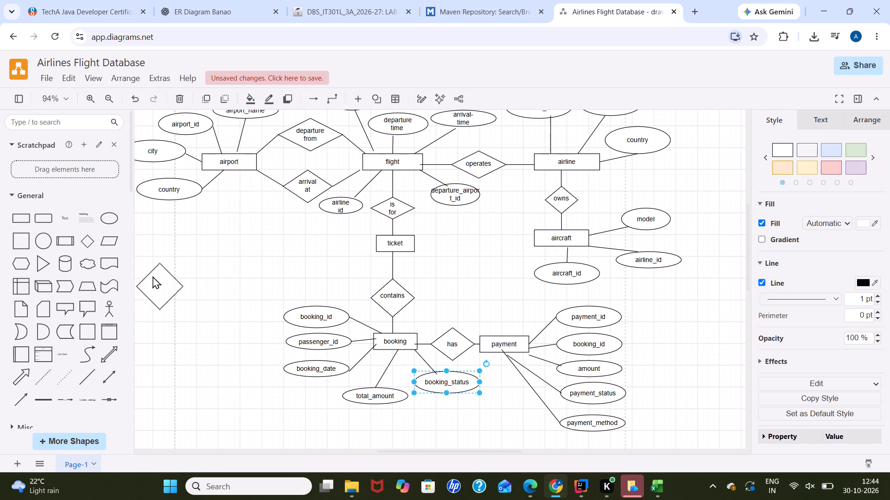
{"action": "left_click_drag", "start_coordinate": [153, 276], "coordinate": [204, 325]}
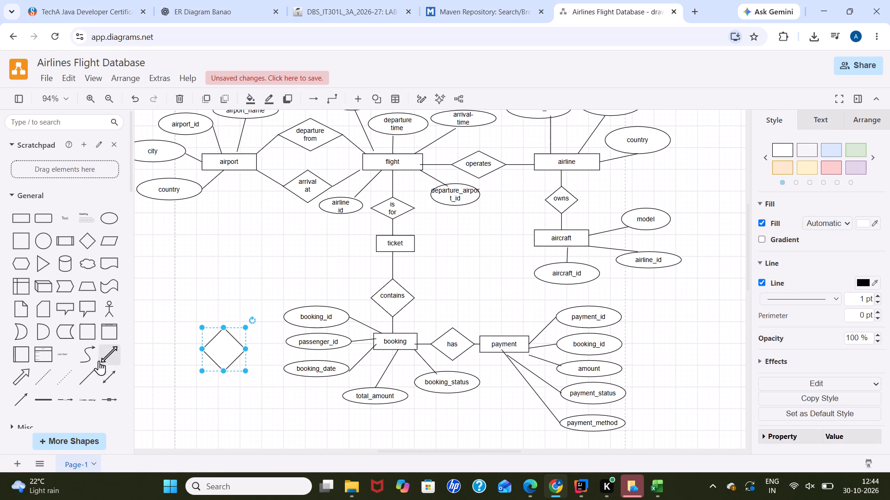
{"action": "left_click_drag", "start_coordinate": [224, 367], "coordinate": [226, 350]}
Nudge the empty diamond slightly toward passenger_id and join its right corner to that ellipse with a straight line.
{"action": "left_click_drag", "start_coordinate": [88, 372], "coordinate": [263, 344]}
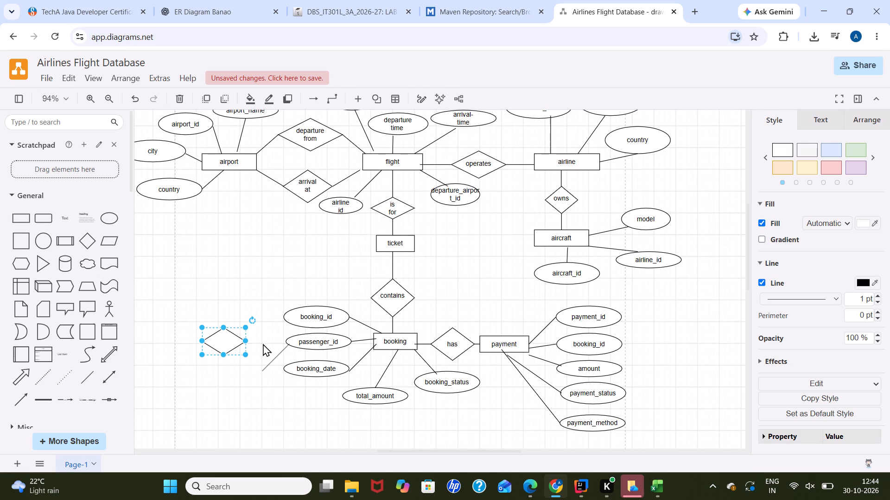
{"action": "left_click_drag", "start_coordinate": [263, 344], "coordinate": [262, 342]}
{"action": "left_click_drag", "start_coordinate": [262, 342], "coordinate": [261, 342]}
{"action": "left_click_drag", "start_coordinate": [229, 340], "coordinate": [238, 343]}
{"action": "left_click", "coordinate": [257, 364]}
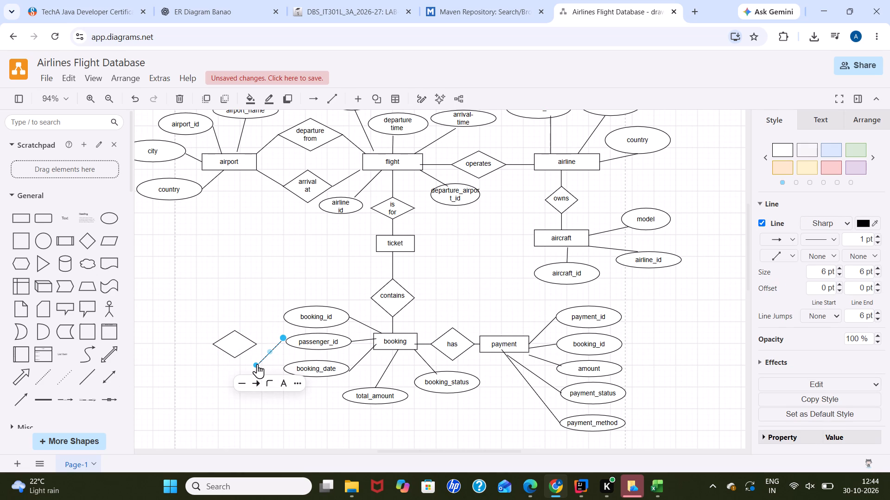
{"action": "left_click_drag", "start_coordinate": [257, 364], "coordinate": [259, 346]}
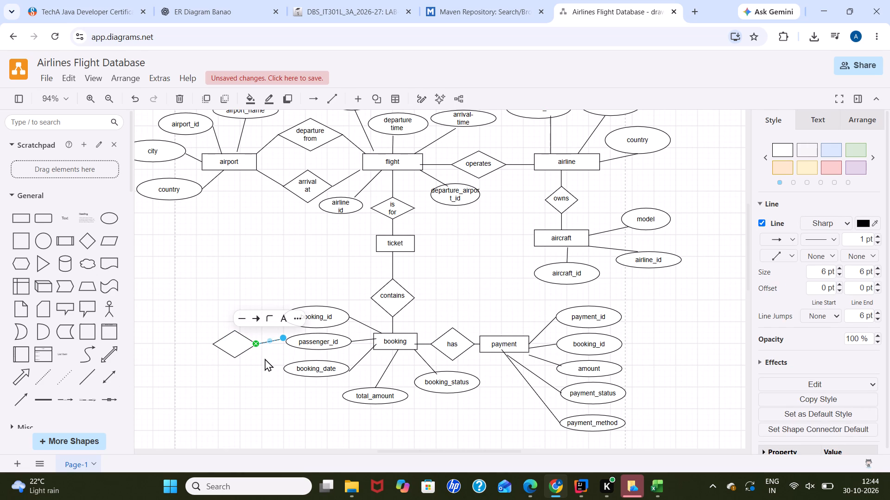
{"action": "left_click_drag", "start_coordinate": [283, 336], "coordinate": [285, 341]}
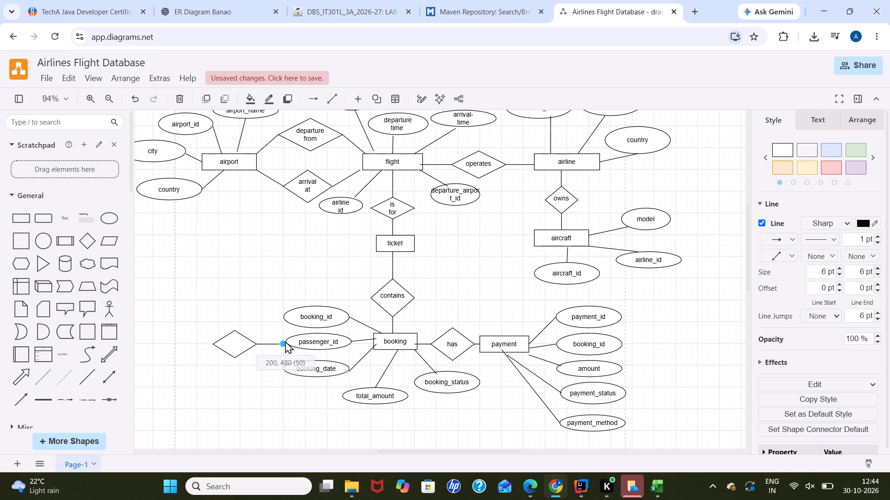
{"action": "left_click_drag", "start_coordinate": [285, 341], "coordinate": [287, 344]}
{"action": "left_click", "coordinate": [256, 363]}
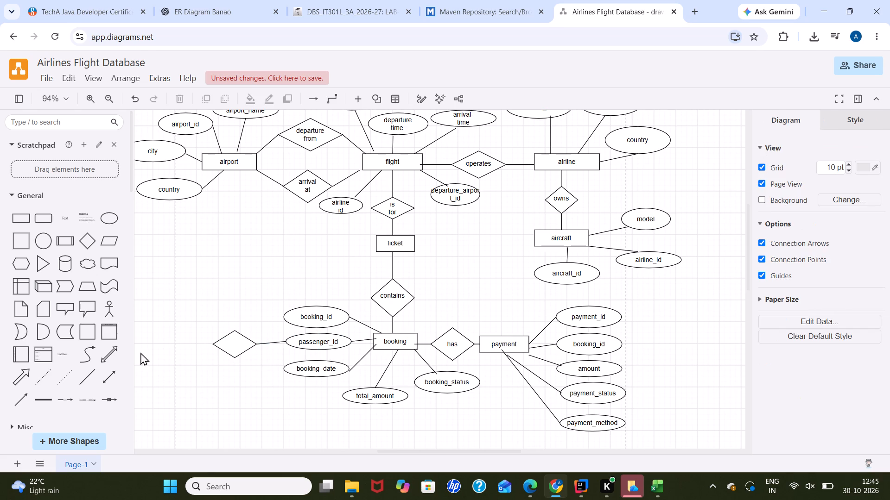
Draw a straight line from the empty diamond's left corner with its free end raised above the diamond.
{"action": "left_click_drag", "start_coordinate": [91, 373], "coordinate": [188, 342]}
{"action": "left_click_drag", "start_coordinate": [188, 342], "coordinate": [189, 347]}
{"action": "left_click_drag", "start_coordinate": [184, 369], "coordinate": [183, 350]}
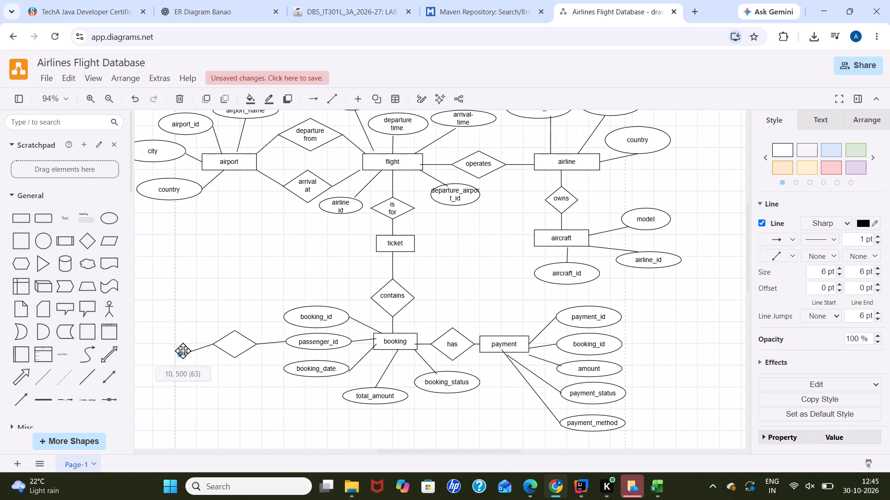
{"action": "left_click_drag", "start_coordinate": [183, 350], "coordinate": [193, 323]}
{"action": "left_click_drag", "start_coordinate": [193, 323], "coordinate": [206, 312]}
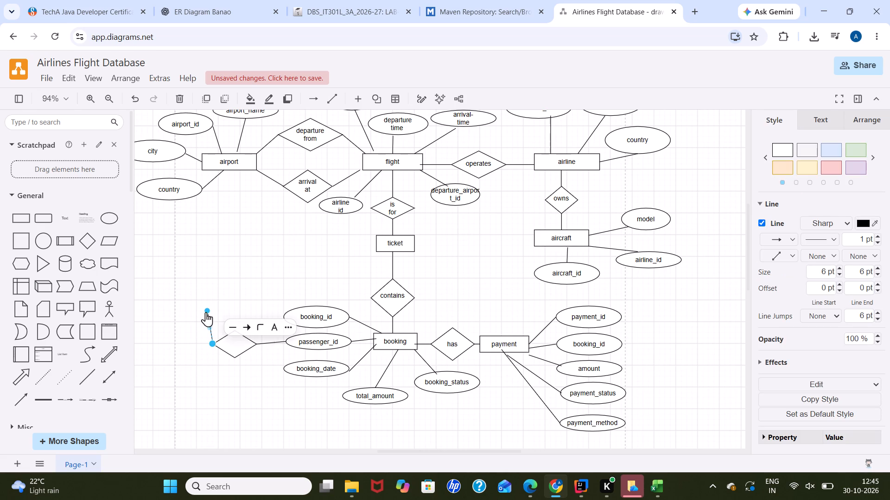
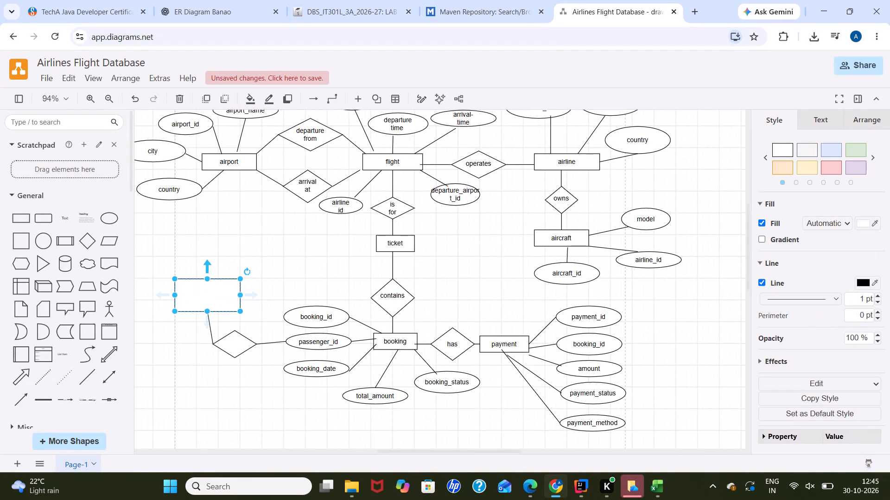
Flatten the empty rectangle above the new diamond, shift it slightly right, and label it passenger.
{"action": "left_click_drag", "start_coordinate": [209, 280], "coordinate": [209, 294]}
{"action": "left_click", "coordinate": [173, 305]}
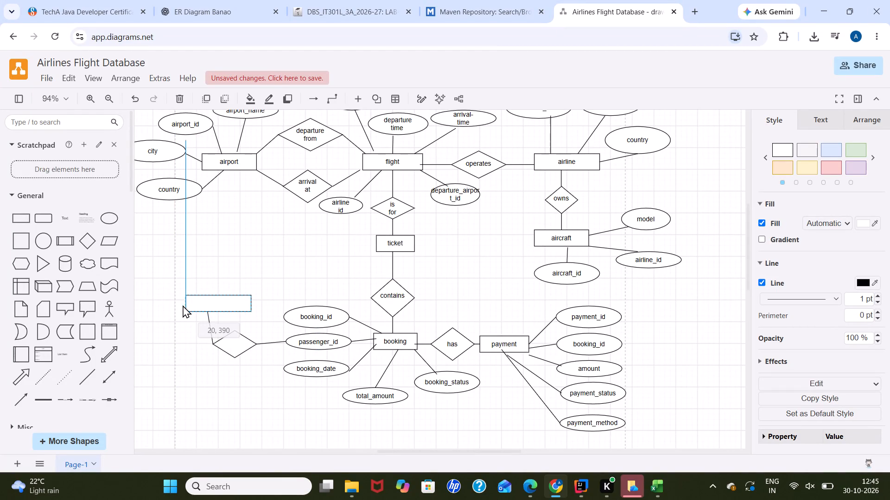
{"action": "left_click", "coordinate": [229, 309]}
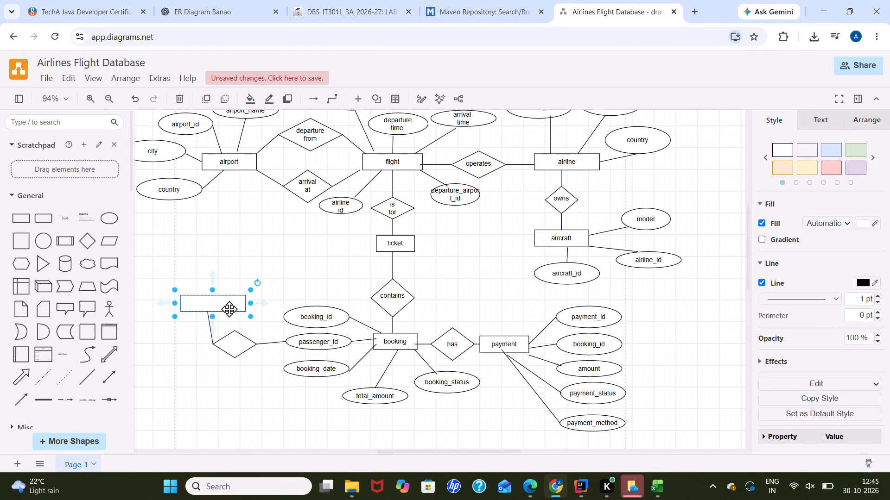
{"action": "type", "text": "passenger"}
Label the empty diamond between passenger and the passenger_id ellipse Makes.
{"action": "left_click", "coordinate": [235, 351]}
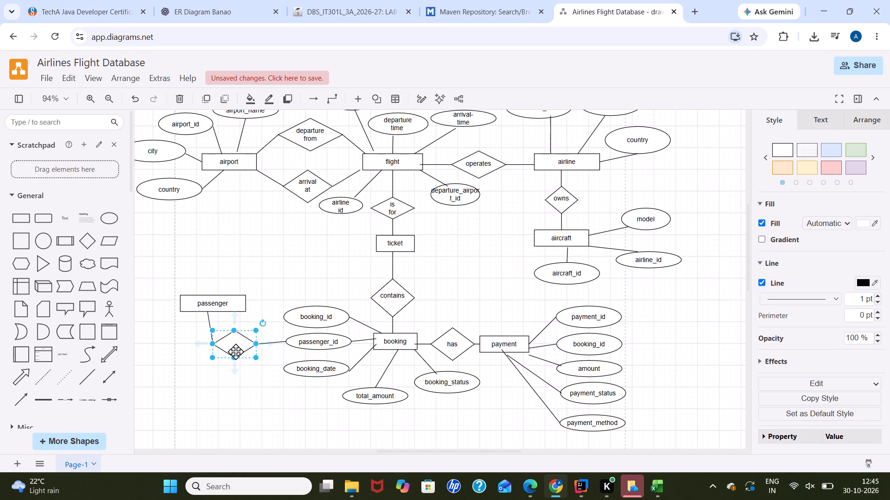
{"action": "type", "text": "Makes"}
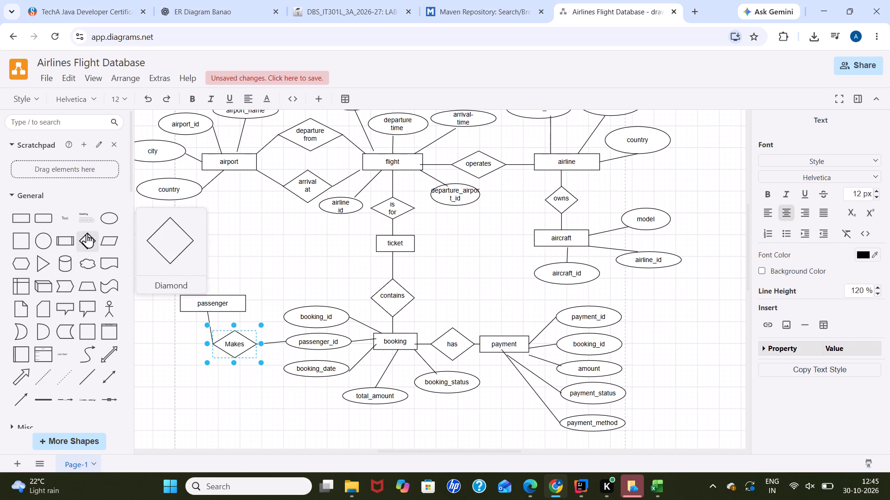
Add an empty attribute ellipse above the passenger entity and flatten it to 120 x 40.
{"action": "left_click_drag", "start_coordinate": [109, 219], "coordinate": [209, 237]}
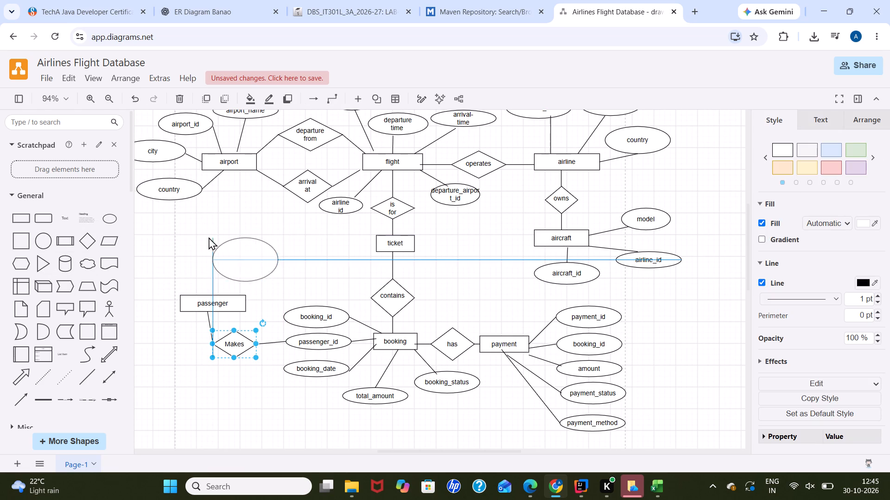
{"action": "left_click_drag", "start_coordinate": [209, 237], "coordinate": [193, 233]}
{"action": "left_click_drag", "start_coordinate": [225, 281], "coordinate": [229, 269]}
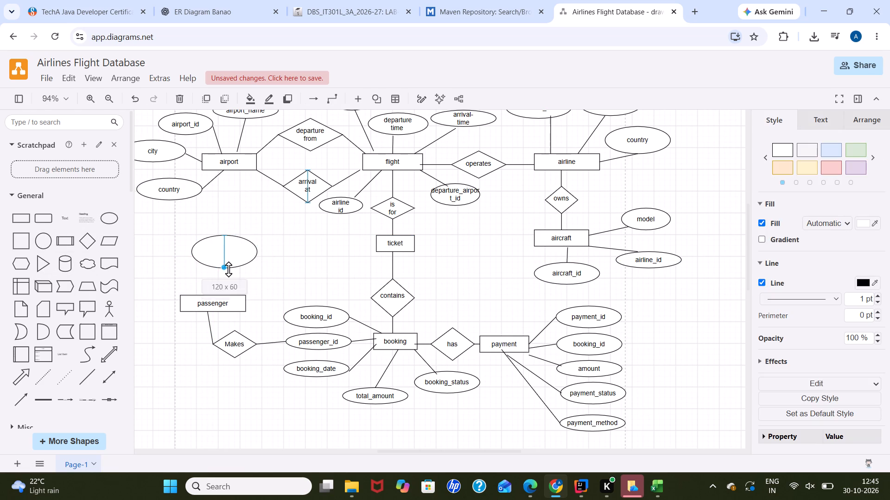
{"action": "left_click_drag", "start_coordinate": [229, 269], "coordinate": [227, 259]}
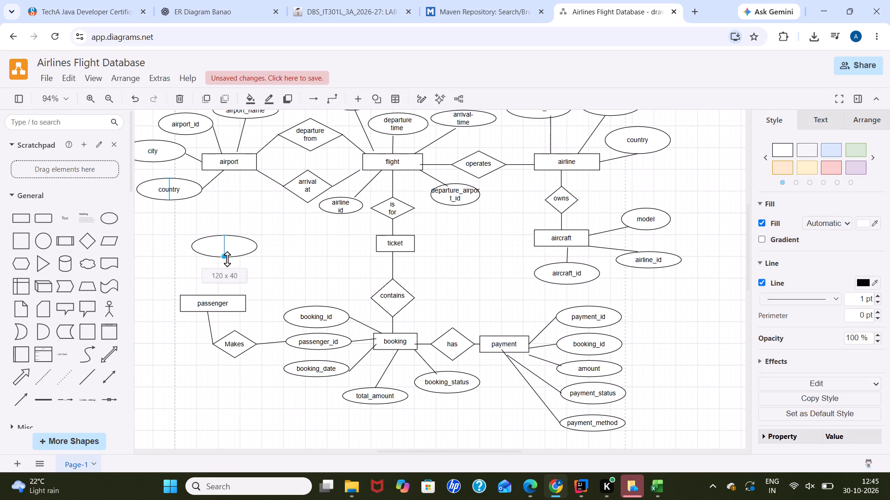
Add a second empty ellipse above and to the left of passenger, making it narrower and flatter than the first.
{"action": "left_click_drag", "start_coordinate": [108, 214], "coordinate": [134, 249]}
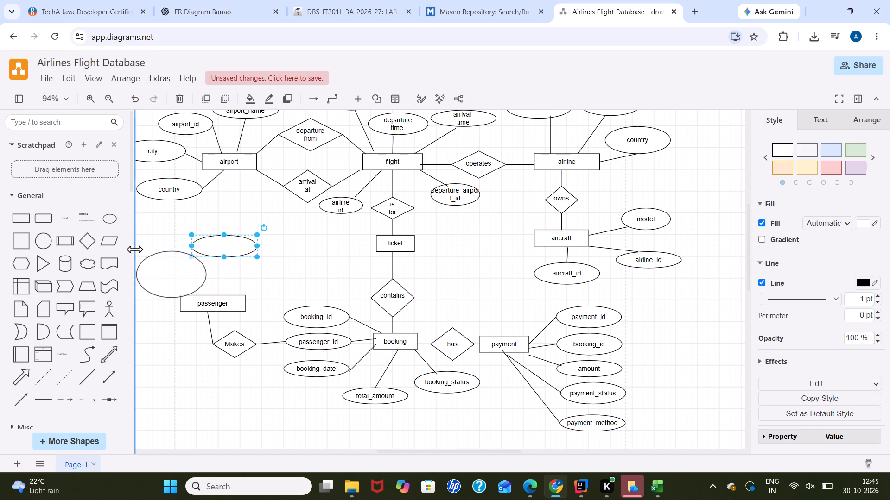
{"action": "left_click_drag", "start_coordinate": [134, 249], "coordinate": [138, 250]}
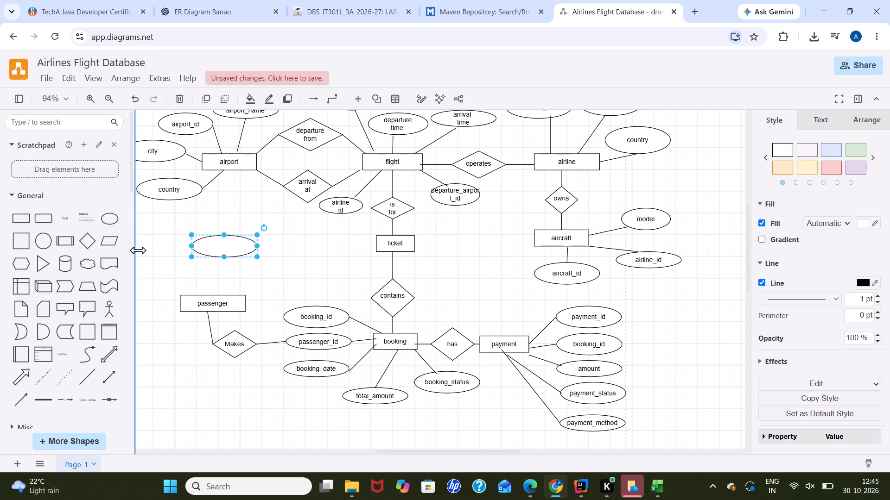
{"action": "left_click_drag", "start_coordinate": [111, 218], "coordinate": [143, 250]}
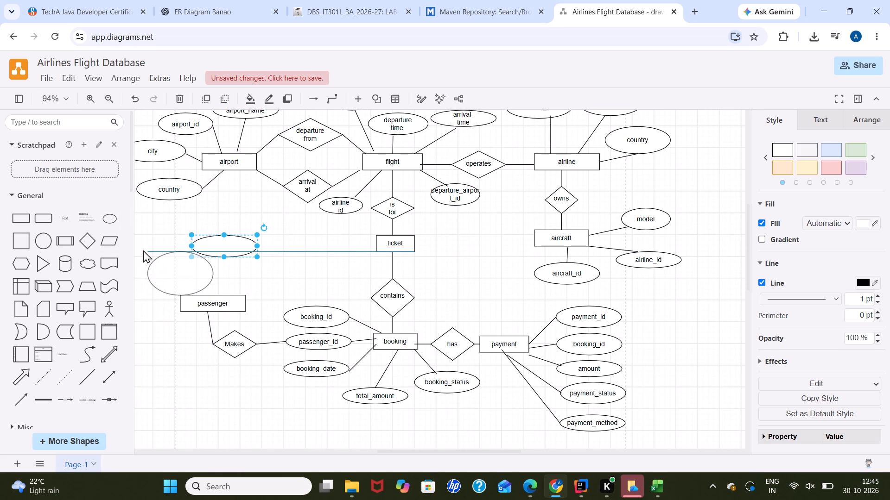
{"action": "left_click_drag", "start_coordinate": [143, 250], "coordinate": [144, 250]}
{"action": "left_click_drag", "start_coordinate": [216, 273], "coordinate": [193, 268]}
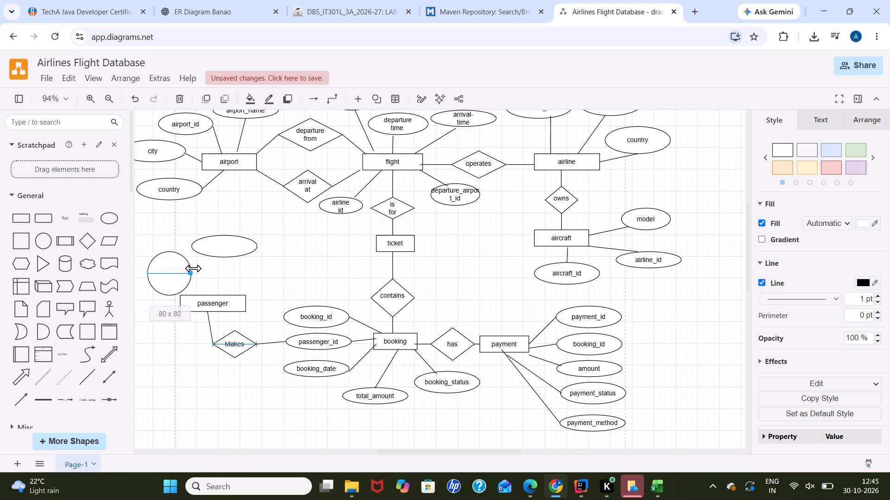
{"action": "left_click_drag", "start_coordinate": [193, 268], "coordinate": [197, 264]}
{"action": "left_click_drag", "start_coordinate": [172, 294], "coordinate": [173, 276]}
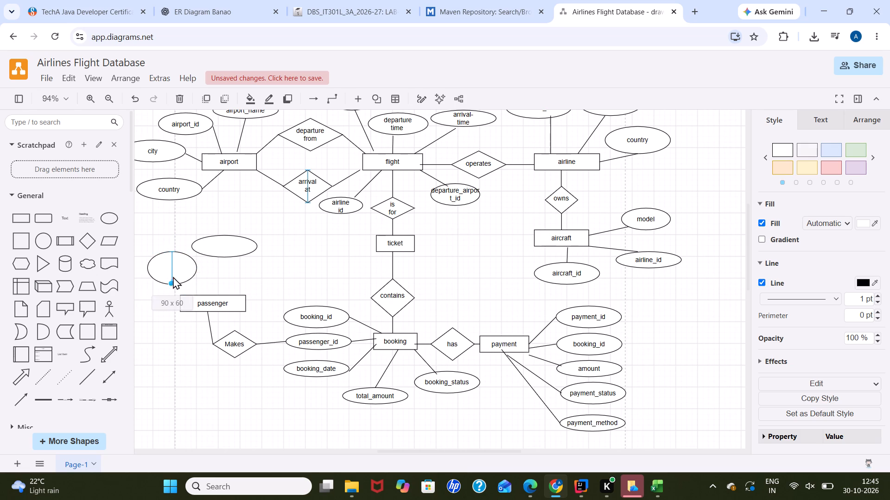
{"action": "left_click_drag", "start_coordinate": [173, 276], "coordinate": [166, 269]}
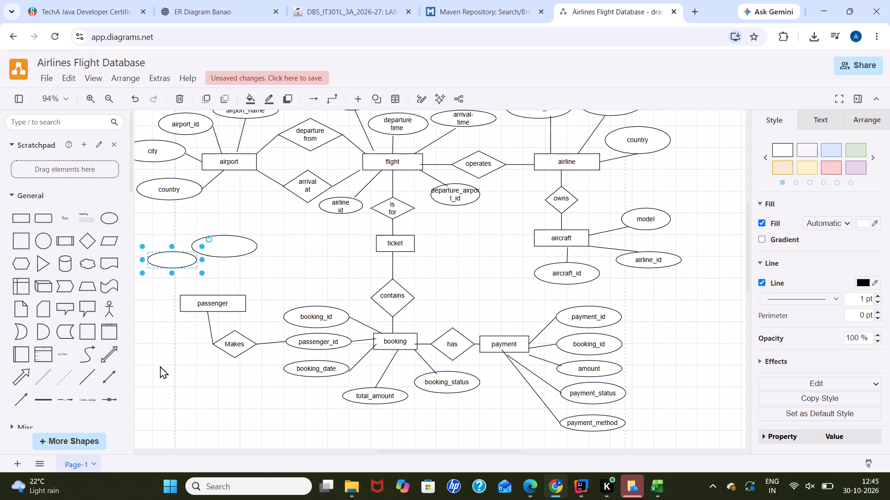
Add an empty attribute ellipse below passenger, to the left of the Makes diamond.
{"action": "left_click_drag", "start_coordinate": [110, 216], "coordinate": [133, 319]}
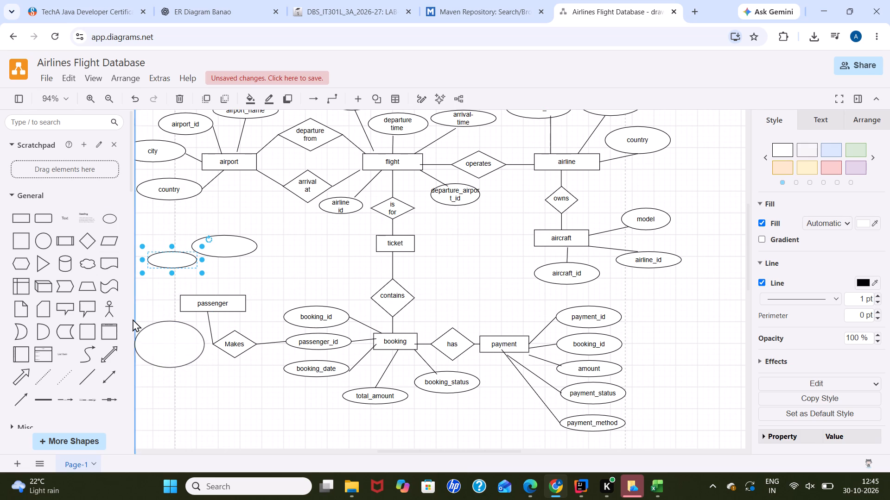
{"action": "left_click_drag", "start_coordinate": [133, 319], "coordinate": [134, 316]}
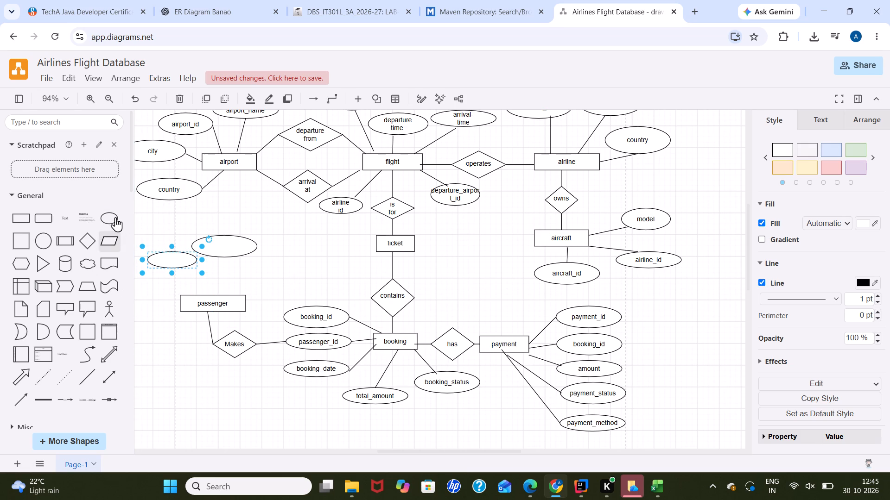
{"action": "left_click_drag", "start_coordinate": [115, 217], "coordinate": [142, 318]}
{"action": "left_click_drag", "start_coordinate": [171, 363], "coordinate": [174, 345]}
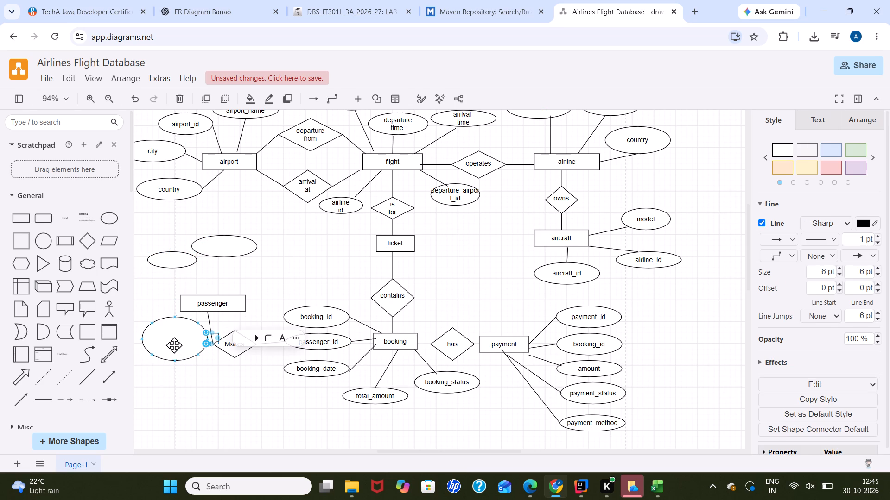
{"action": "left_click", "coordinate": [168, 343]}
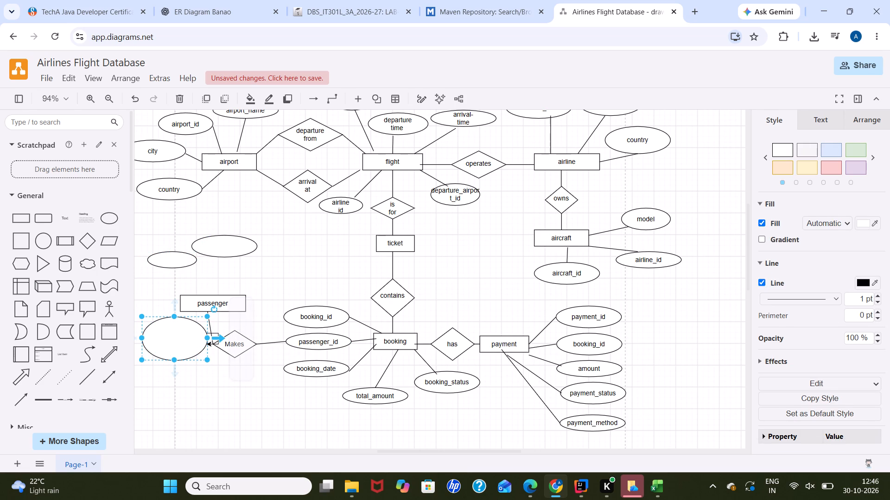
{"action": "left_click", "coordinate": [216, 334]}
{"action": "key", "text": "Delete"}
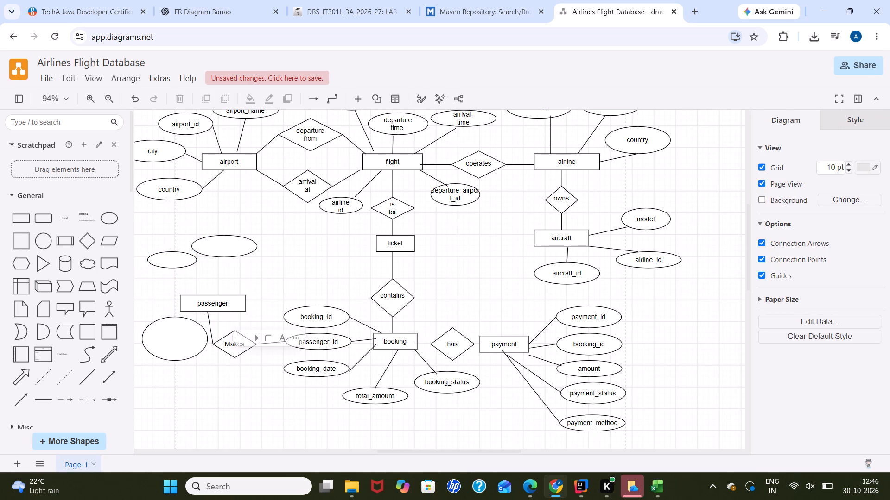
Reduce the height of the empty ellipse left of the Makes diamond to match the other attribute ellipses.
{"action": "left_click", "coordinate": [164, 324]}
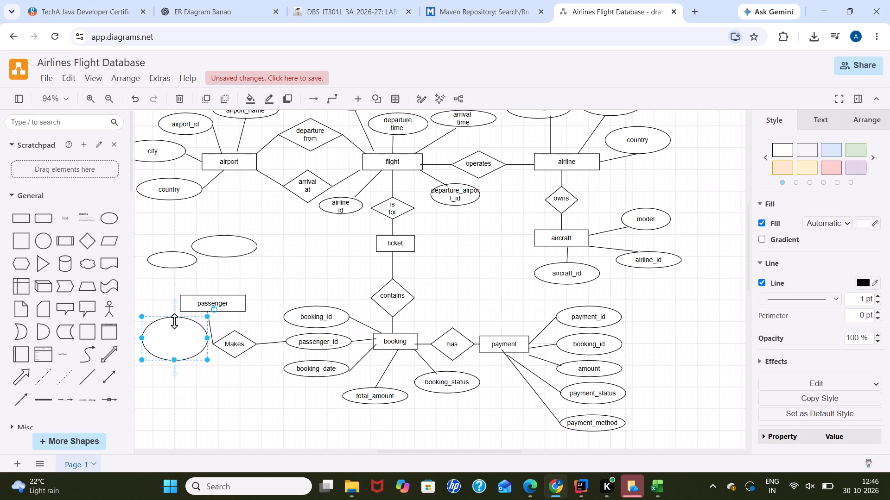
{"action": "left_click_drag", "start_coordinate": [174, 320], "coordinate": [164, 343]}
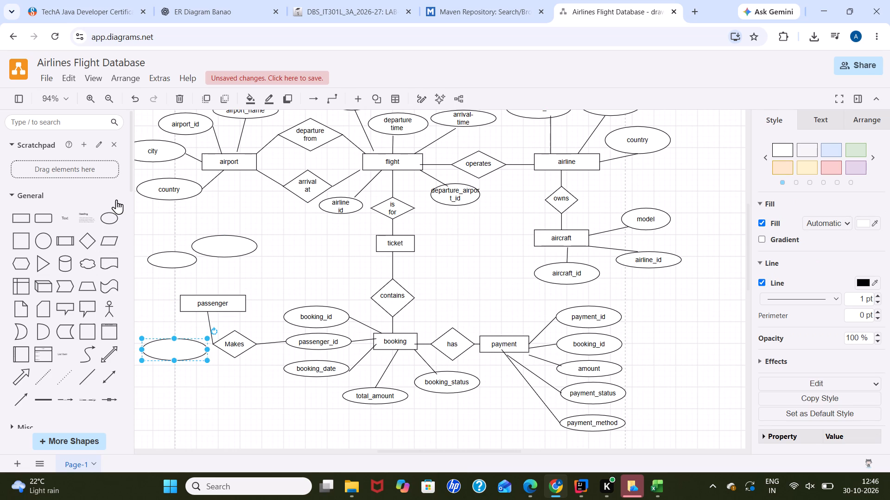
Add an empty attribute ellipse above and to the right of passenger and reduce its height.
{"action": "left_click_drag", "start_coordinate": [114, 214], "coordinate": [235, 260]}
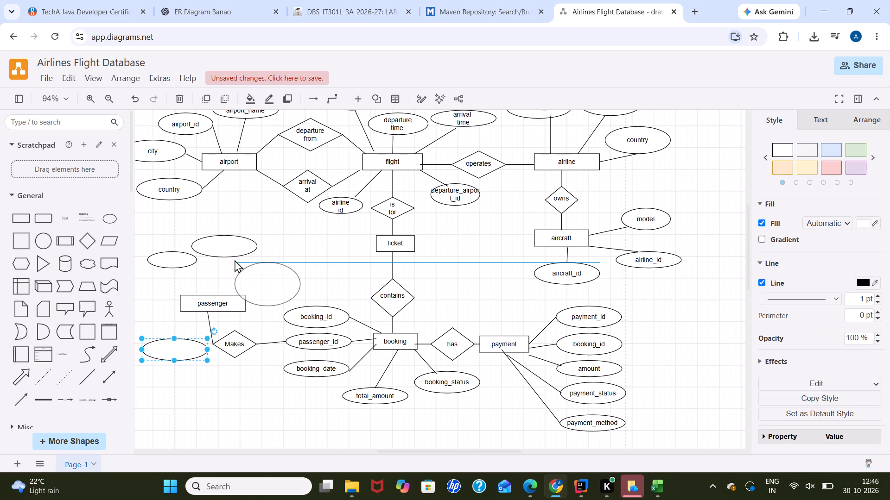
{"action": "left_click_drag", "start_coordinate": [235, 260], "coordinate": [243, 253]}
{"action": "left_click_drag", "start_coordinate": [286, 295], "coordinate": [285, 290]}
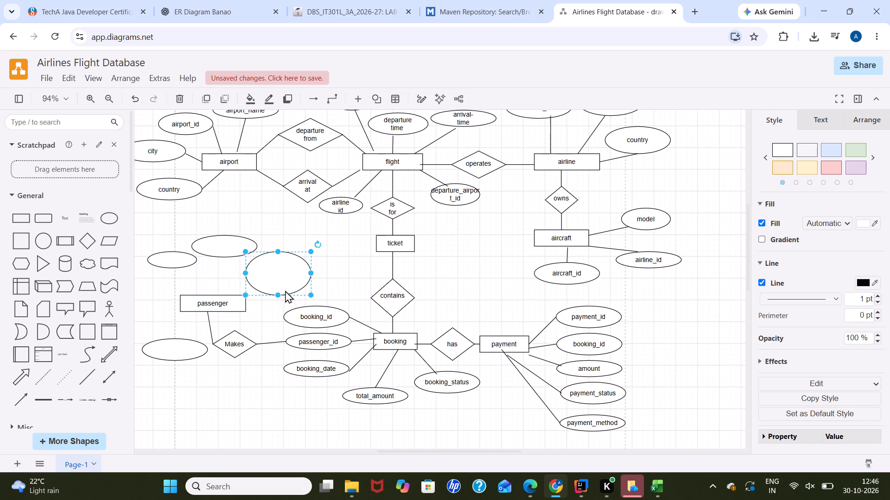
{"action": "left_click_drag", "start_coordinate": [285, 290], "coordinate": [282, 278]}
{"action": "left_click", "coordinate": [280, 272]}
{"action": "left_click_drag", "start_coordinate": [279, 251], "coordinate": [280, 269]}
Move the small empty ellipse at the upper left of passenger slightly down and to the left.
{"action": "left_click_drag", "start_coordinate": [174, 258], "coordinate": [173, 270]}
{"action": "left_click", "coordinate": [168, 260]}
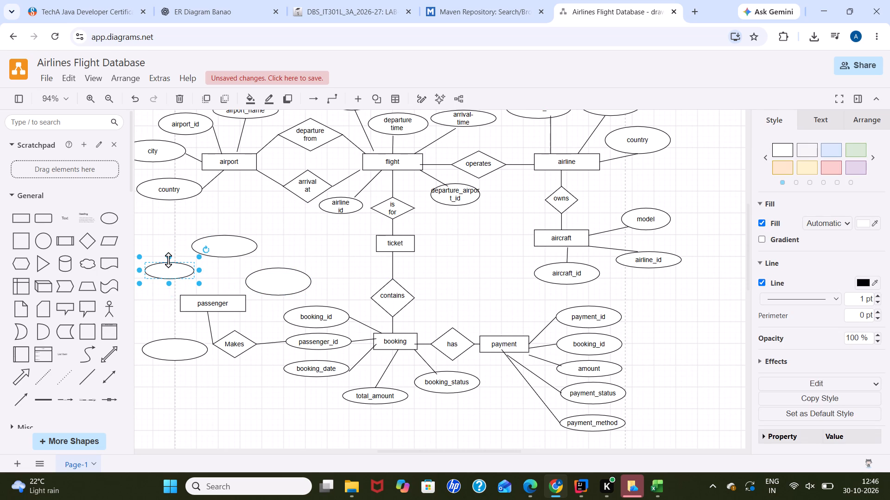
{"action": "left_click_drag", "start_coordinate": [169, 260], "coordinate": [167, 264]}
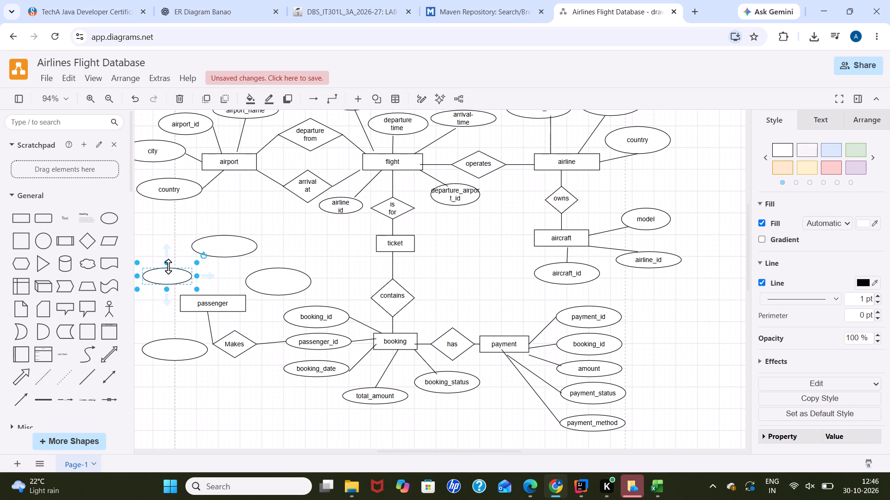
{"action": "left_click", "coordinate": [168, 266]}
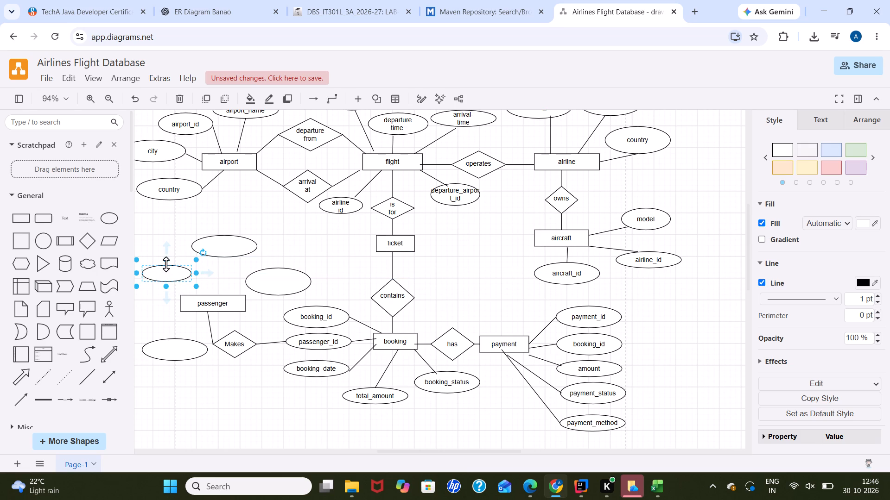
{"action": "left_click", "coordinate": [169, 321]}
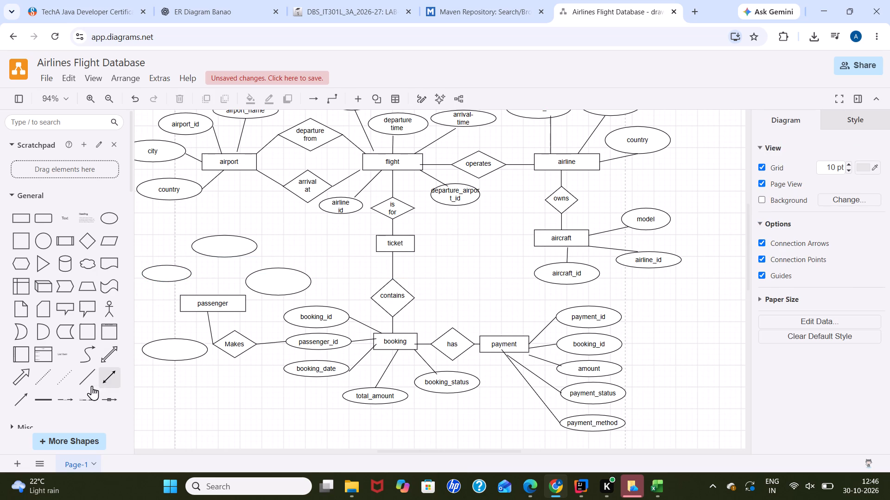
Connect the empty ellipse left of Makes to the bottom of passenger with a straight line.
{"action": "left_click_drag", "start_coordinate": [86, 376], "coordinate": [169, 313]}
{"action": "left_click_drag", "start_coordinate": [169, 313], "coordinate": [173, 315]}
Connect the empty ellipse at the upper right of passenger to the entity's right edge with a straight line.
{"action": "left_click_drag", "start_coordinate": [92, 375], "coordinate": [124, 362]}
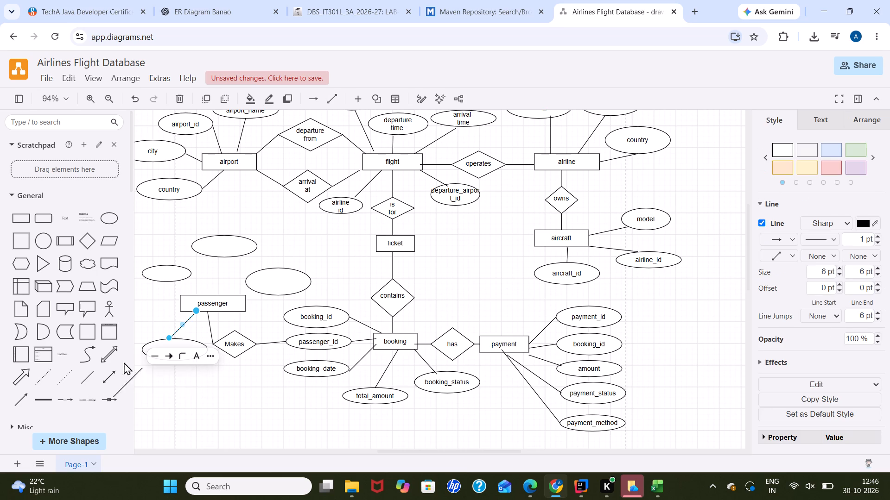
{"action": "left_click_drag", "start_coordinate": [124, 362], "coordinate": [243, 297]}
{"action": "left_click_drag", "start_coordinate": [243, 297], "coordinate": [244, 296]}
{"action": "left_click_drag", "start_coordinate": [239, 321], "coordinate": [251, 308]}
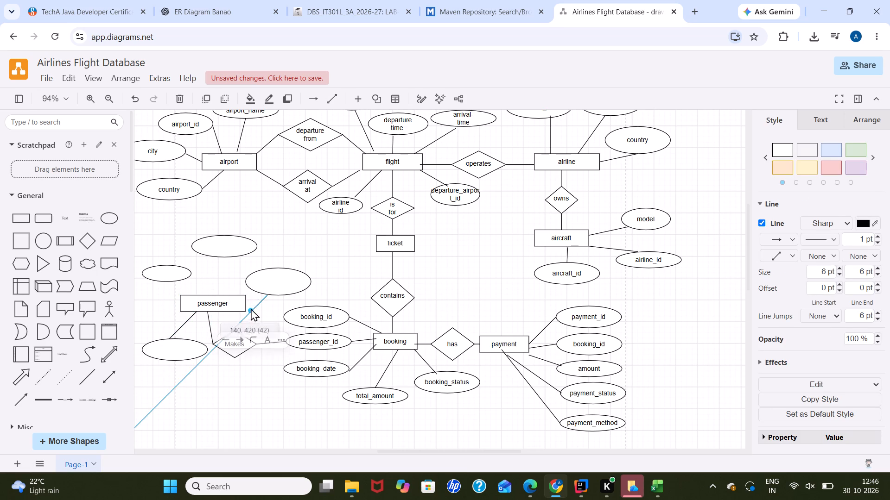
{"action": "left_click_drag", "start_coordinate": [251, 308], "coordinate": [247, 306]}
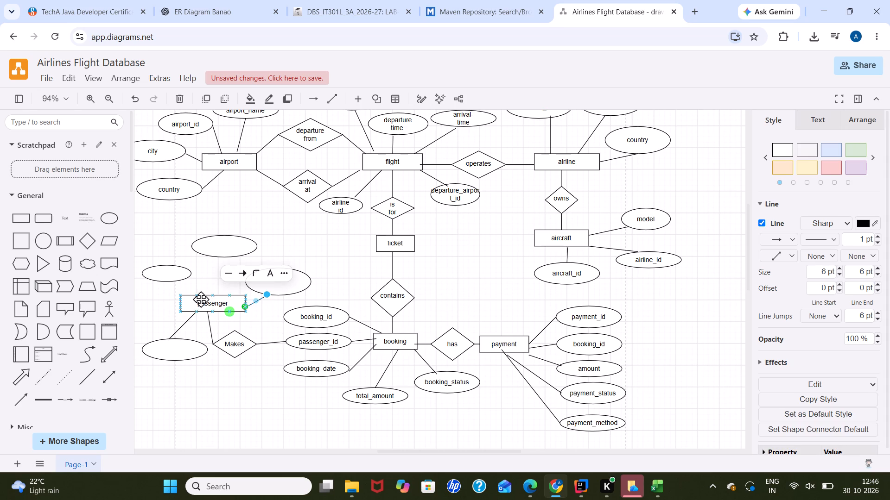
{"action": "left_click", "coordinate": [200, 277]}
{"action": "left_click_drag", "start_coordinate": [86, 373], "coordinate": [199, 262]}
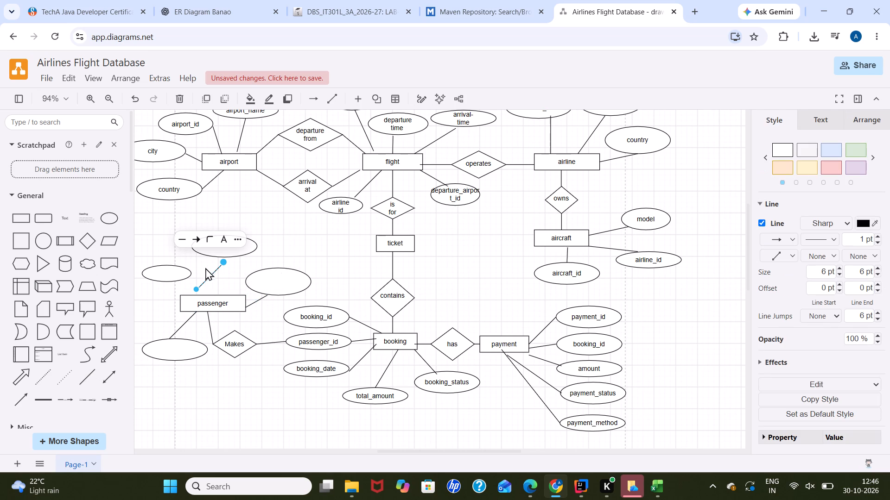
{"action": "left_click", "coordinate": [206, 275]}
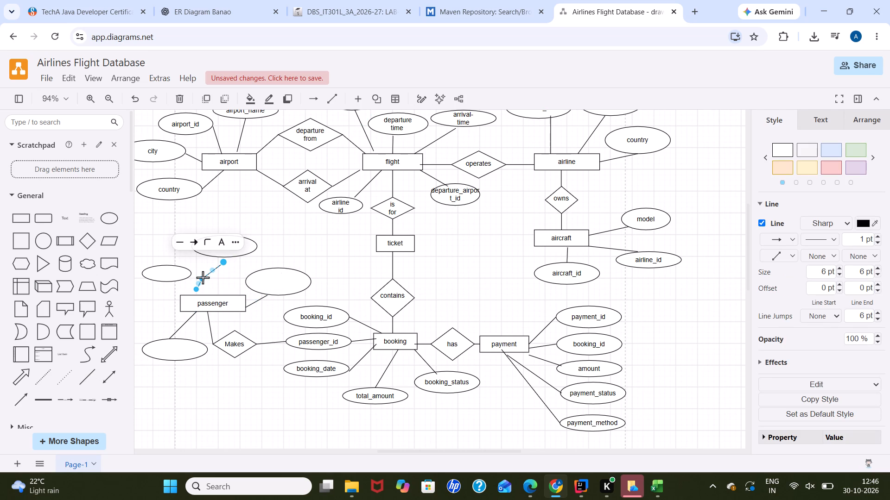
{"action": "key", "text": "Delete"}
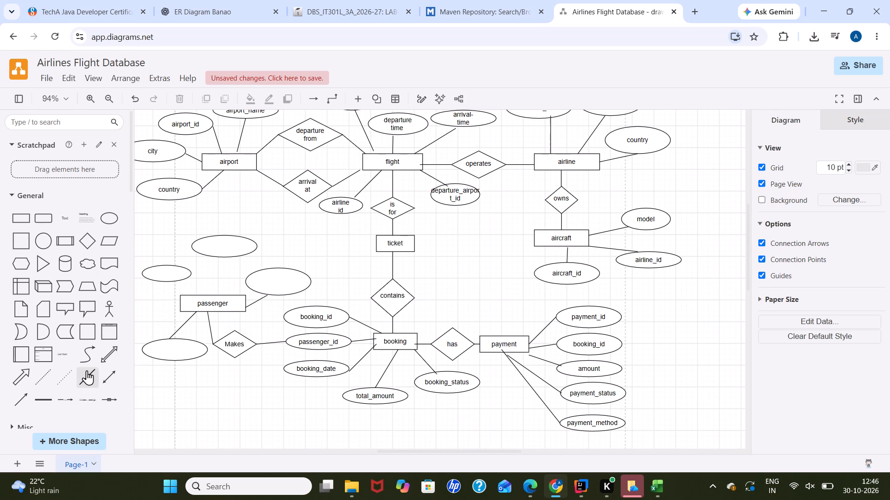
Connect the empty ellipse directly above passenger to the entity's top edge with a straight line.
{"action": "left_click_drag", "start_coordinate": [87, 370], "coordinate": [196, 262]}
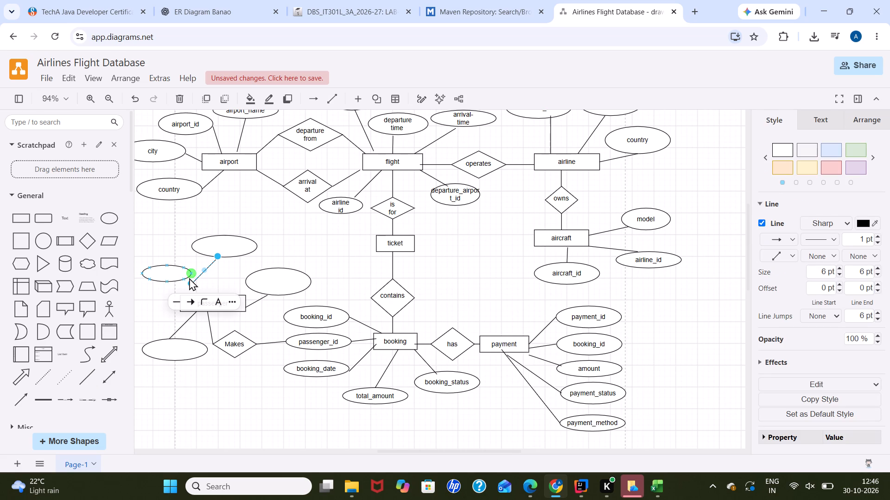
{"action": "left_click_drag", "start_coordinate": [189, 282], "coordinate": [213, 294]}
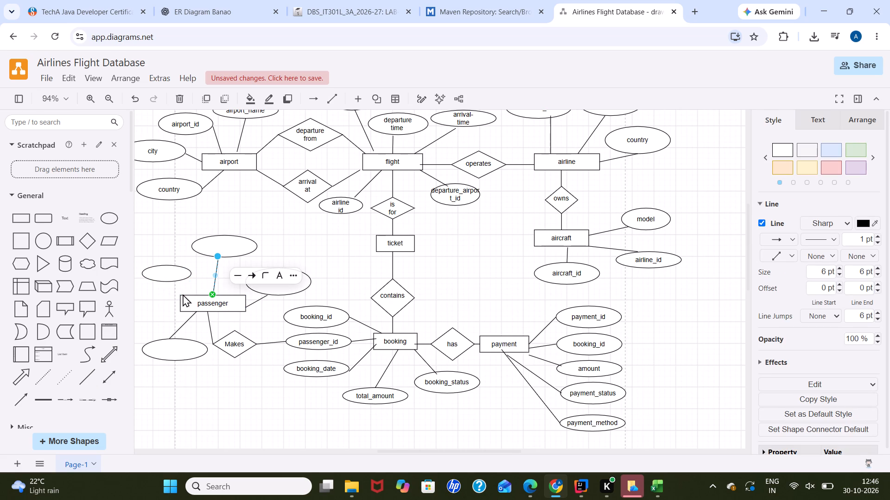
Connect the small empty ellipse at the upper left of passenger to the entity with a straight line.
{"action": "left_click_drag", "start_coordinate": [89, 375], "coordinate": [161, 278]}
{"action": "left_click_drag", "start_coordinate": [161, 278], "coordinate": [165, 279]}
{"action": "left_click_drag", "start_coordinate": [165, 279], "coordinate": [165, 278]}
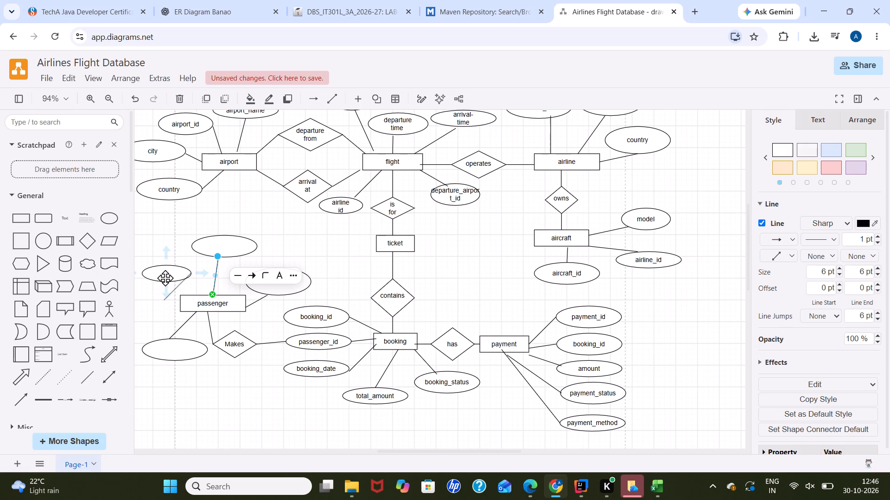
{"action": "left_click_drag", "start_coordinate": [161, 300], "coordinate": [194, 295]}
{"action": "left_click", "coordinate": [146, 312]}
Label passenger's small upper-left ellipse "name" and the ellipse directly above the entity "passenger_id".
{"action": "left_click", "coordinate": [236, 248]}
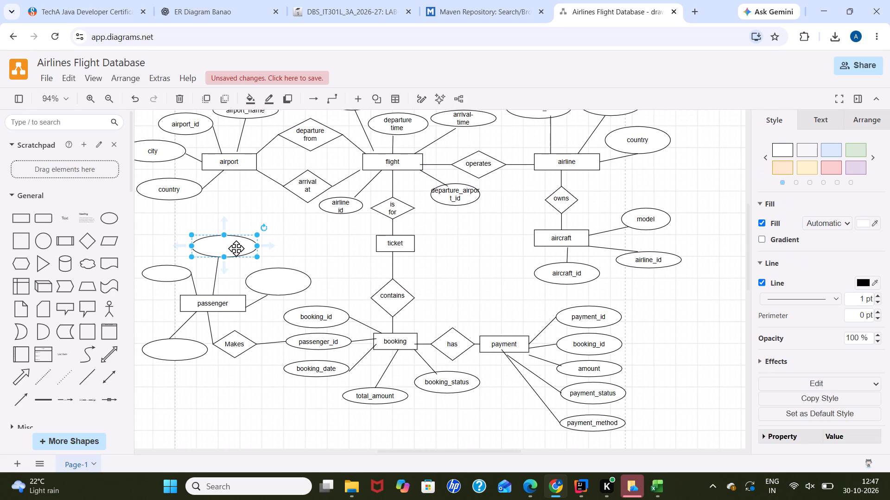
{"action": "left_click", "coordinate": [172, 271]}
{"action": "type", "text": "name"}
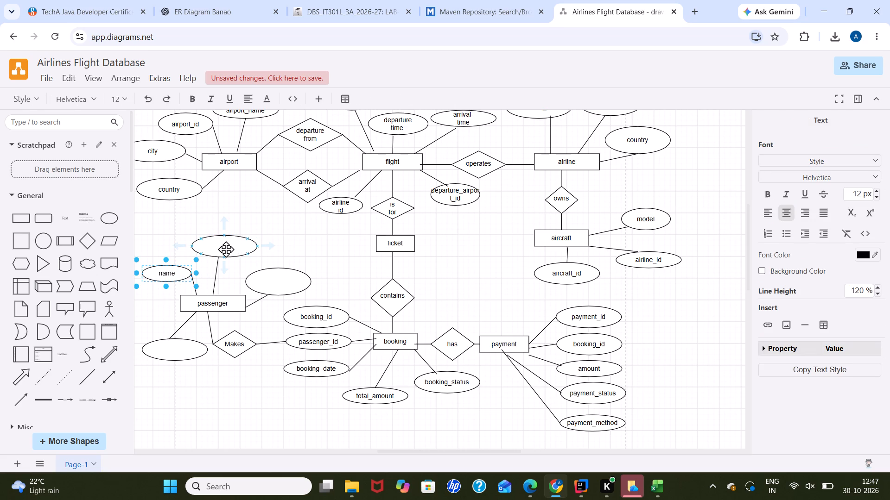
{"action": "left_click", "coordinate": [226, 249]}
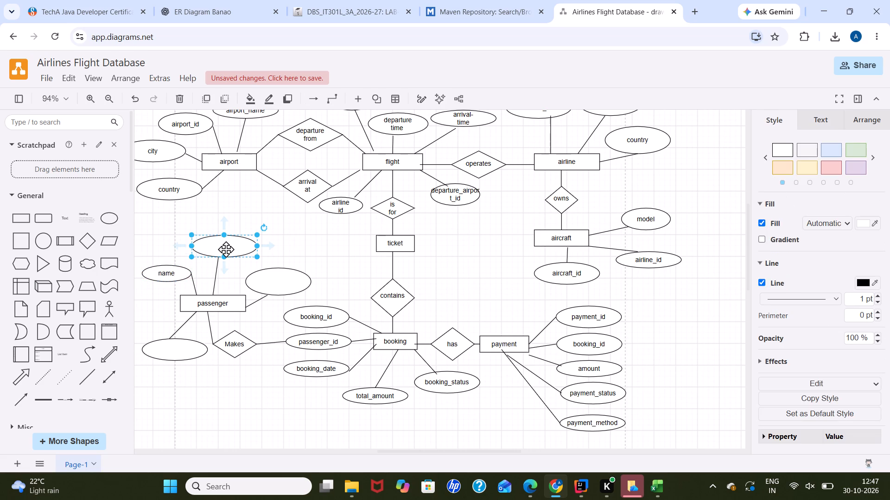
{"action": "type", "text": "pas"}
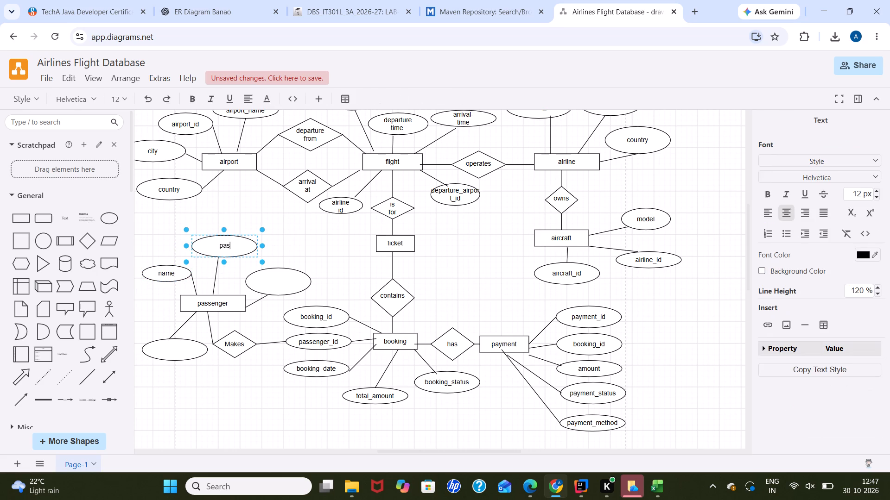
{"action": "type", "text": "snger"}
{"action": "key", "text": "BackSpace"}
{"action": "key", "text": "BackSpace"}
{"action": "key", "text": "BackSpace"}
{"action": "key", "text": "BackSpace"}
{"action": "type", "text": "enger"}
{"action": "type", "text": "_id"}
Label passenger's upper-right ellipse "email" and the ellipse left of Makes "passport_no".
{"action": "left_click", "coordinate": [269, 275]}
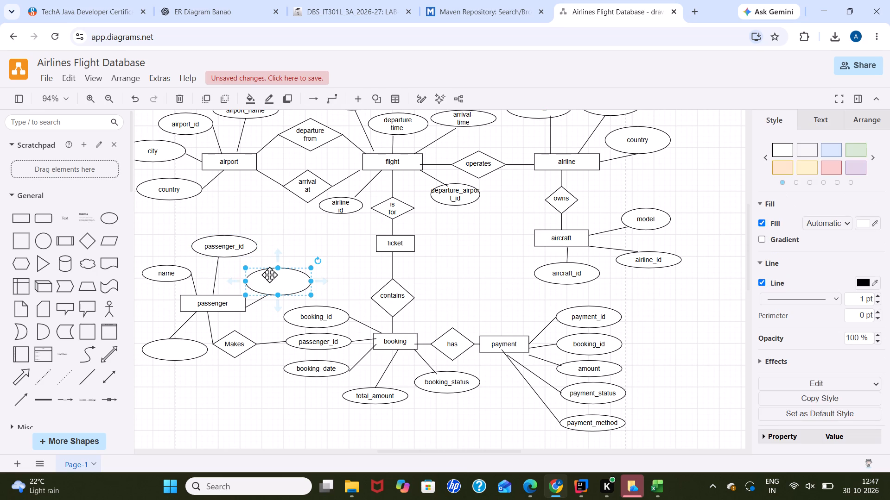
{"action": "type", "text": "email"}
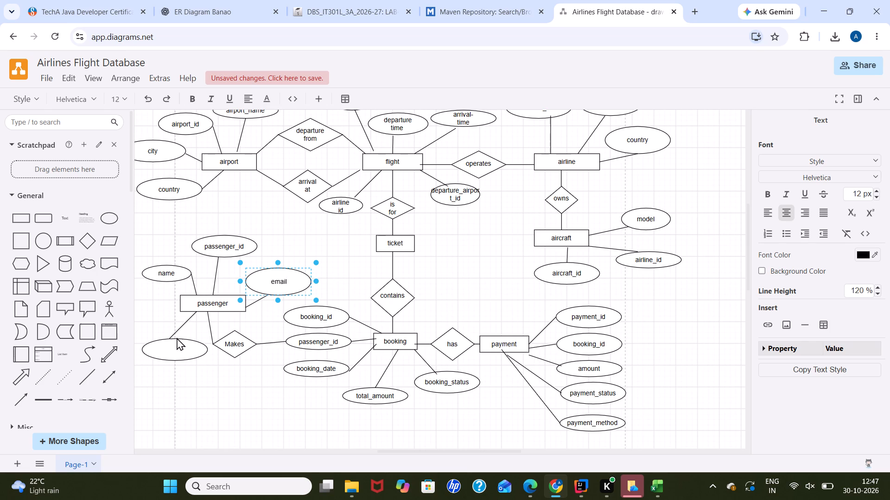
{"action": "left_click", "coordinate": [175, 356]}
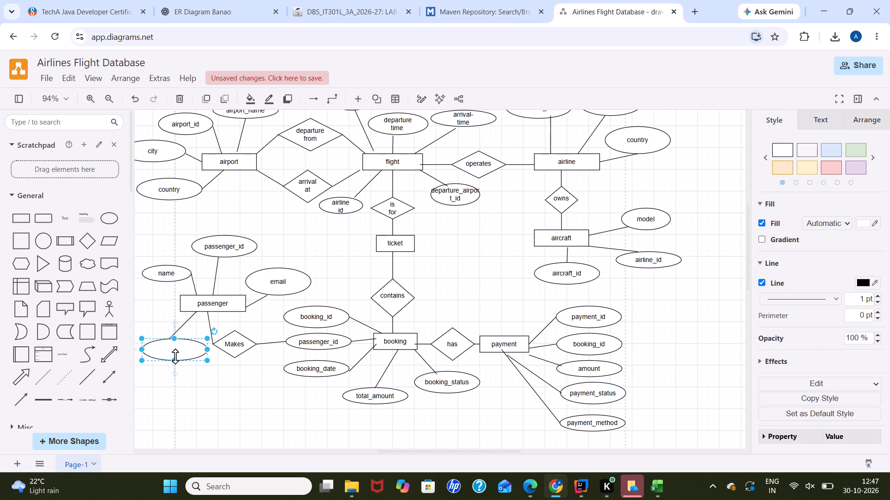
{"action": "type", "text": "passport"}
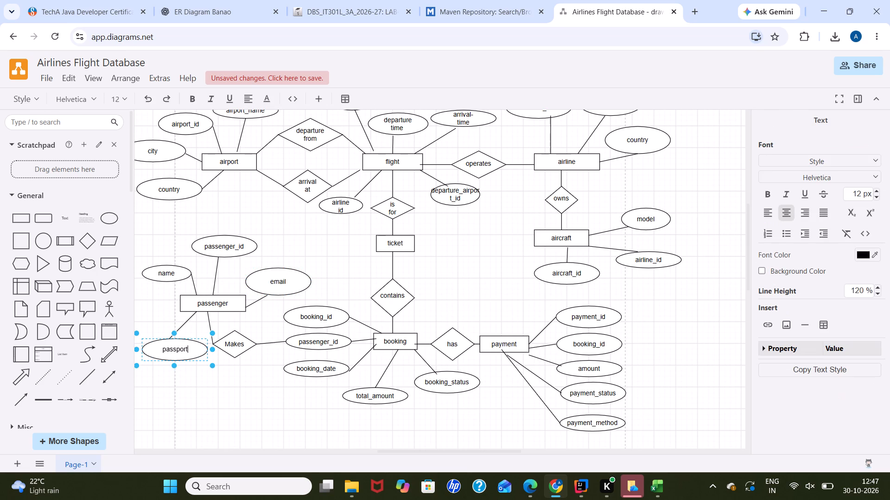
{"action": "type", "text": "_no"}
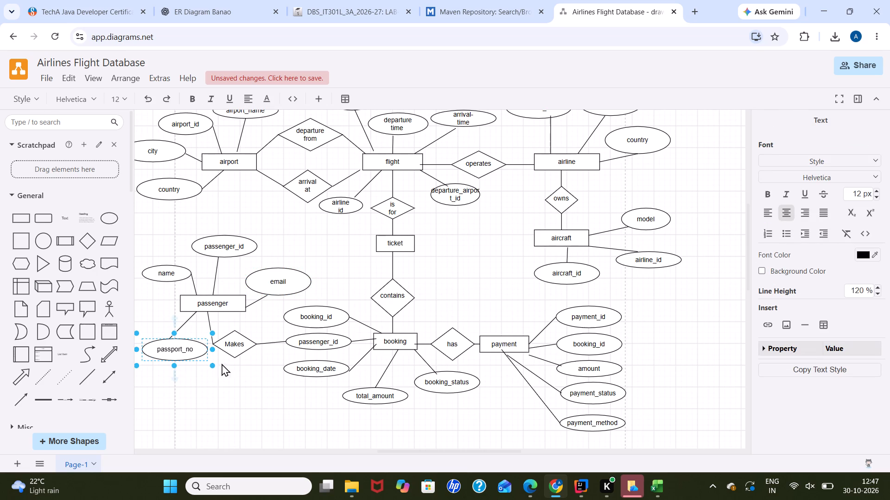
{"action": "left_click", "coordinate": [504, 286]}
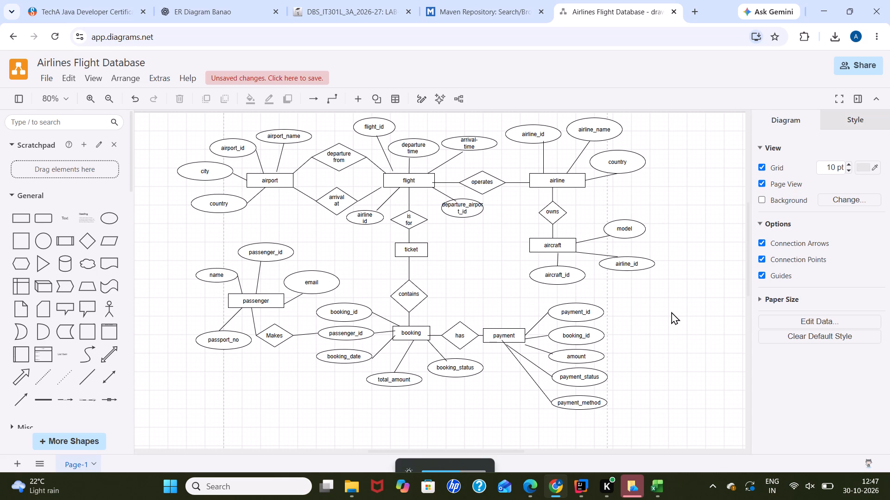
Capture a rectangular screenshot of the whole diagram editor page with the complete ER diagram, excluding the browser tabs and taskbar.
{"action": "key", "text": "shift+super+s"}
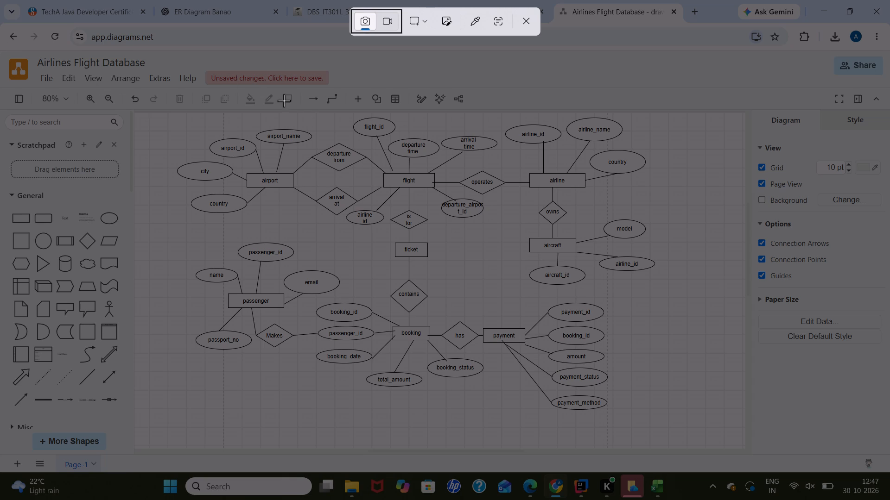
{"action": "left_click_drag", "start_coordinate": [0, 50], "coordinate": [119, 82]}
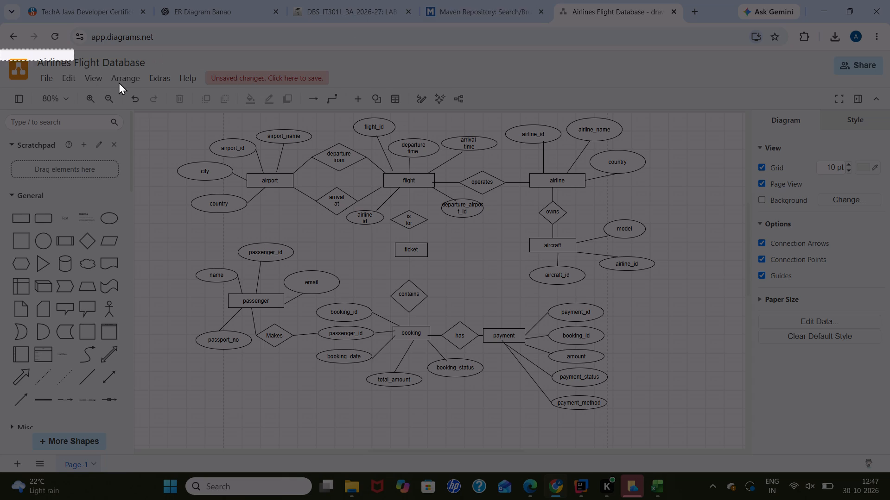
{"action": "left_click_drag", "start_coordinate": [119, 82], "coordinate": [670, 415]}
{"action": "scroll", "coordinate": [226, 164], "scroll_direction": "right", "scroll_amount": 3}
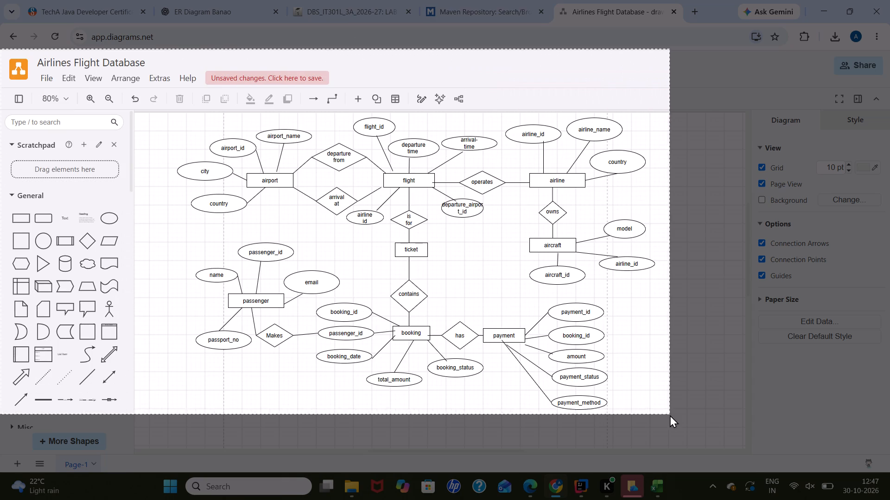
{"action": "left_click_drag", "start_coordinate": [670, 415], "coordinate": [889, 474]}
{"action": "scroll", "coordinate": [693, 435], "scroll_direction": "right", "scroll_amount": 1}
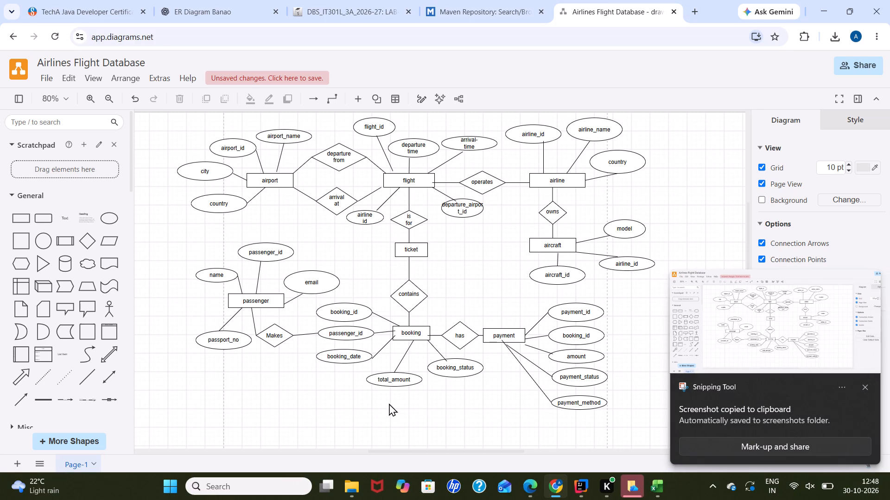
Open the newest screenshot from the File Explorer Gallery to check the captured diagram, and return to the diagram editor.
{"action": "left_click", "coordinate": [356, 484]}
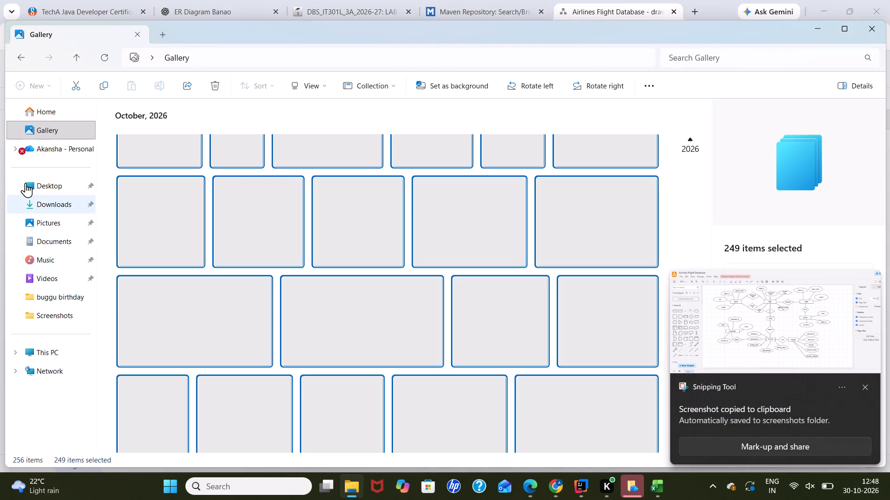
{"action": "left_click", "coordinate": [49, 134]}
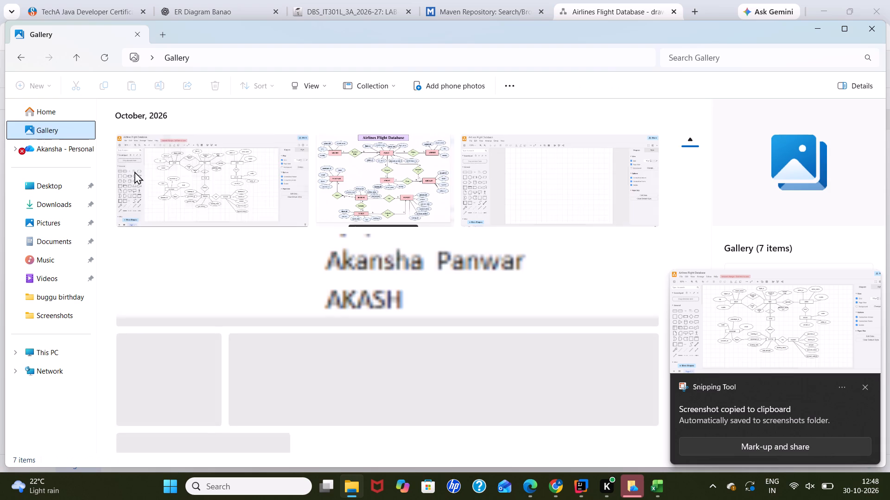
{"action": "double_click", "coordinate": [180, 183]}
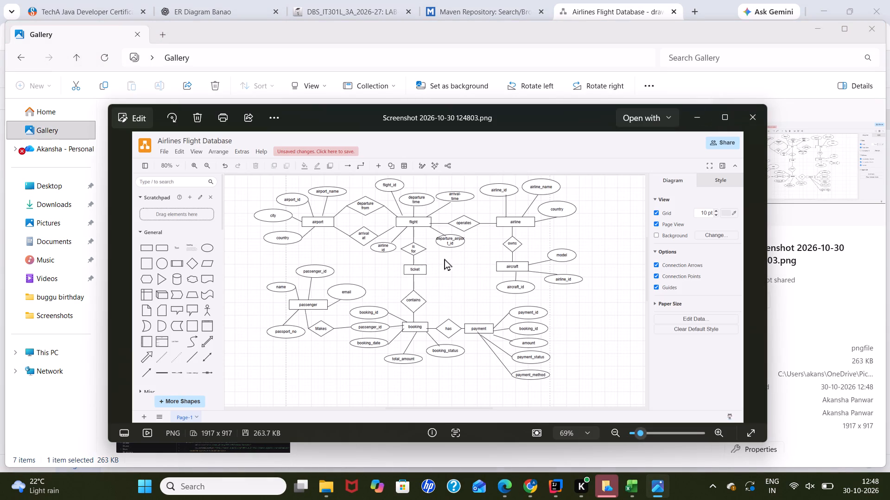
{"action": "left_click", "coordinate": [753, 118]}
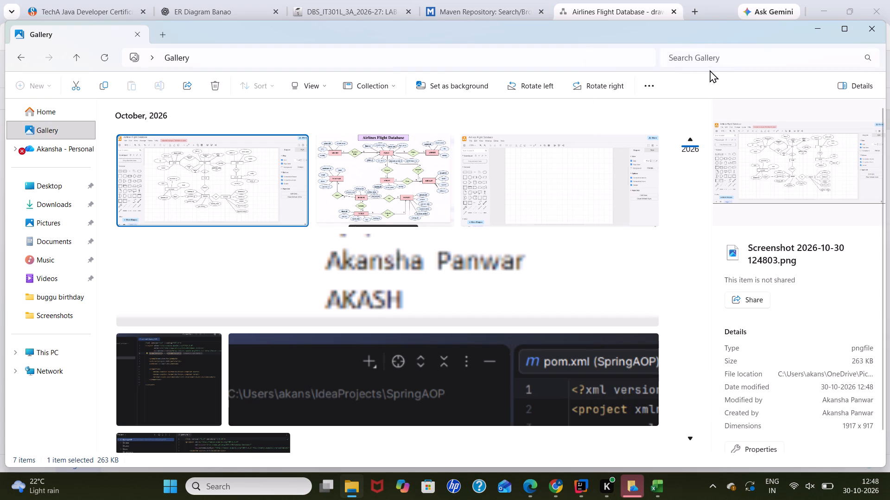
{"action": "left_click", "coordinate": [816, 32]}
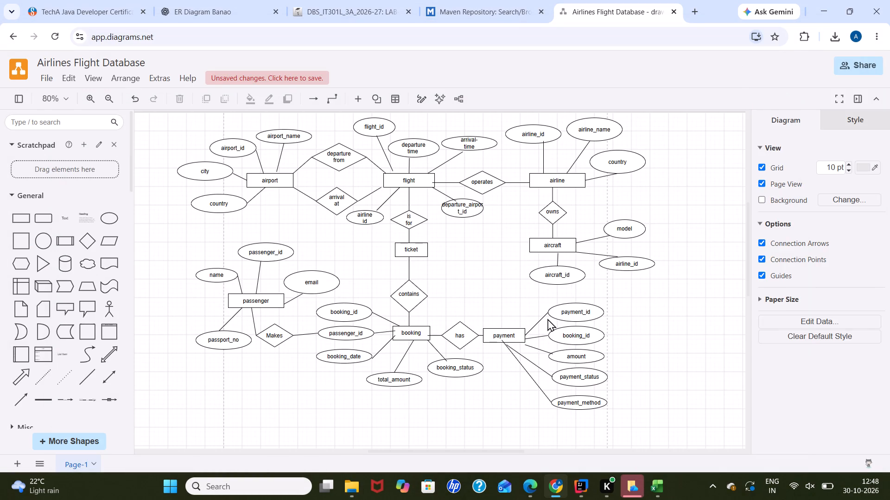
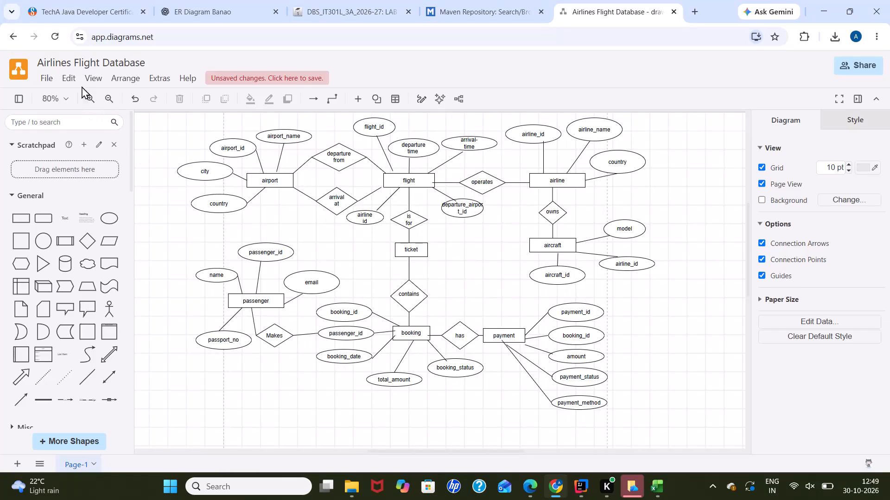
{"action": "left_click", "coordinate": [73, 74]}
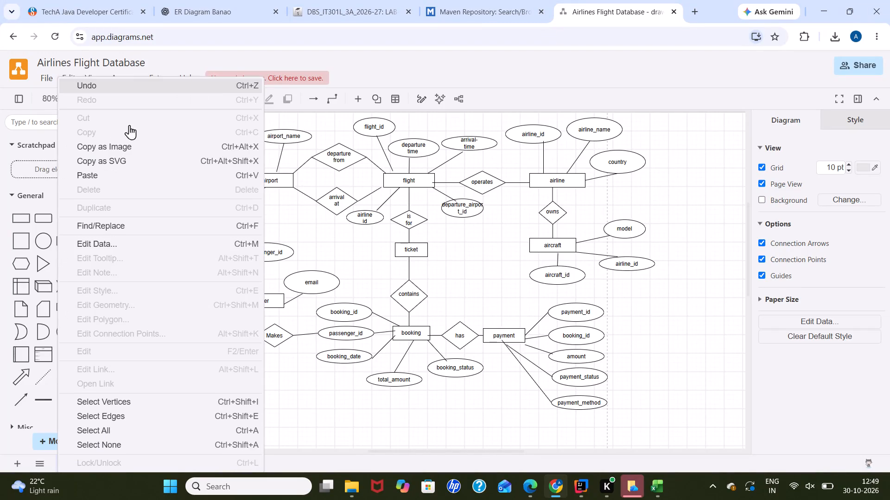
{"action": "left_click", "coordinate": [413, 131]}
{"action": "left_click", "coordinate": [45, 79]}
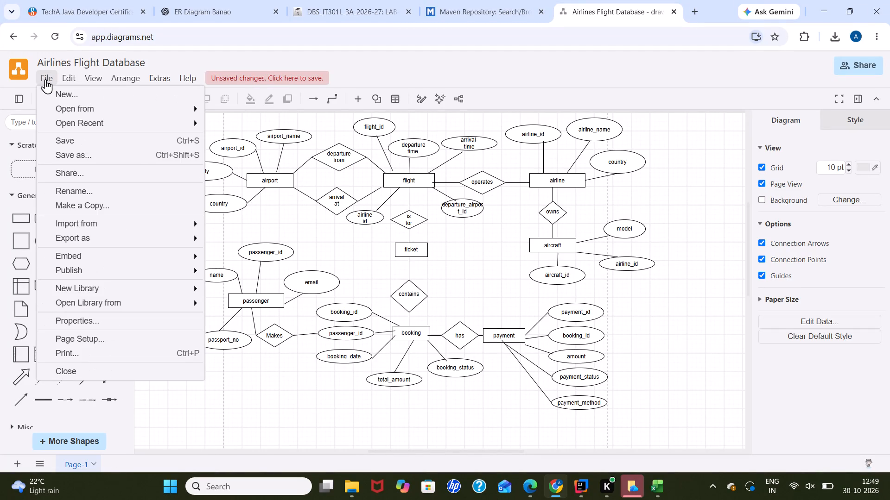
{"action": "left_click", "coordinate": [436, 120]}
Look through the shape library, including the Entity Relation, Arrows, Basic and Advanced shapes.
{"action": "scroll", "coordinate": [19, 342], "scroll_direction": "down", "scroll_amount": 9}
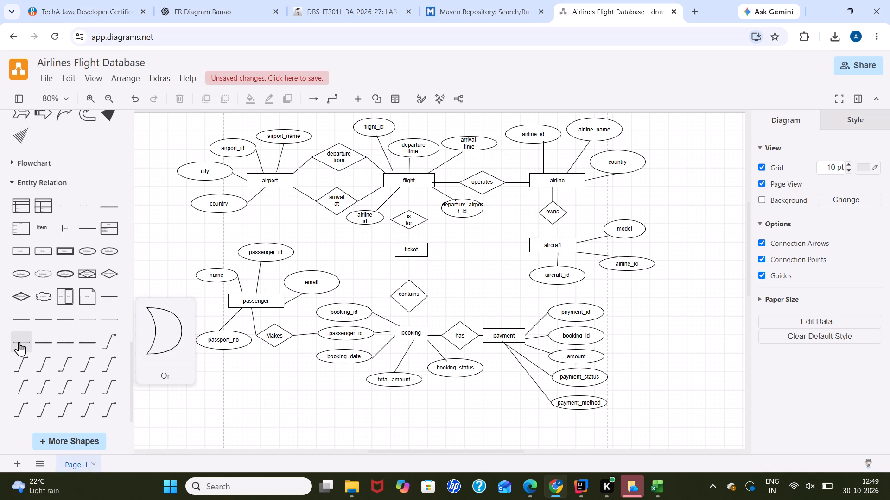
{"action": "scroll", "coordinate": [78, 382], "scroll_direction": "down", "scroll_amount": 3}
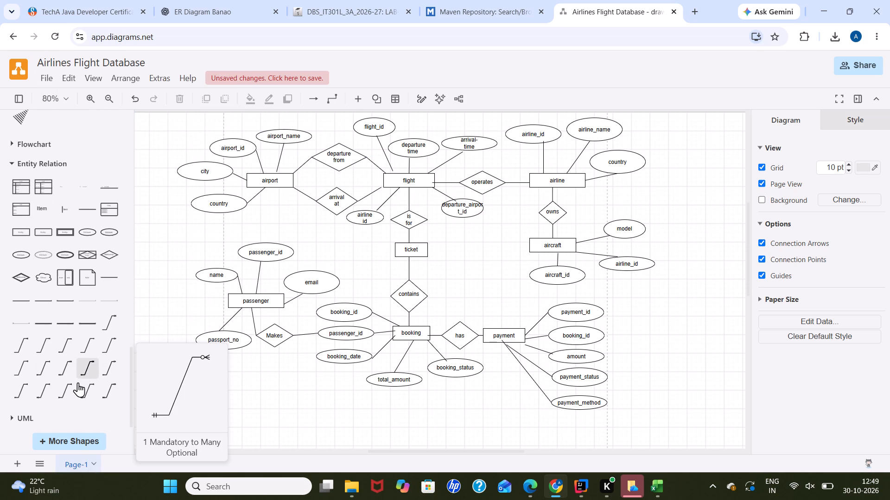
{"action": "scroll", "coordinate": [78, 382], "scroll_direction": "down", "scroll_amount": 2}
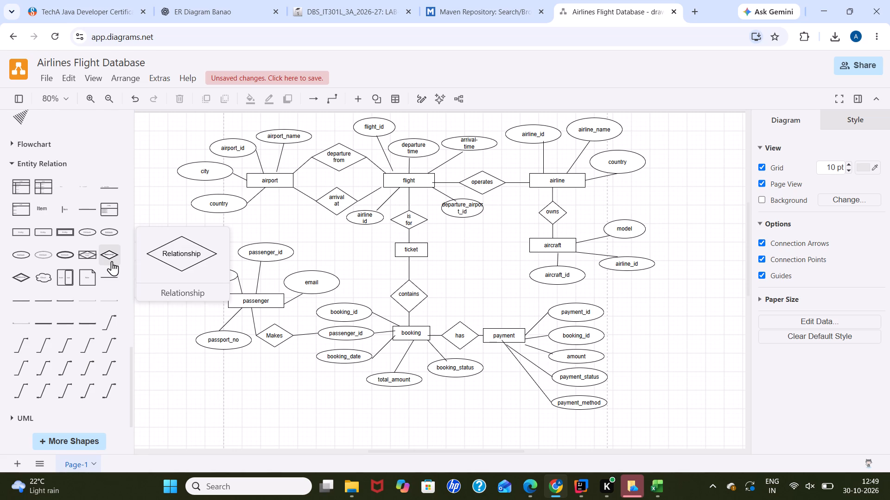
{"action": "scroll", "coordinate": [112, 261], "scroll_direction": "up", "scroll_amount": 6}
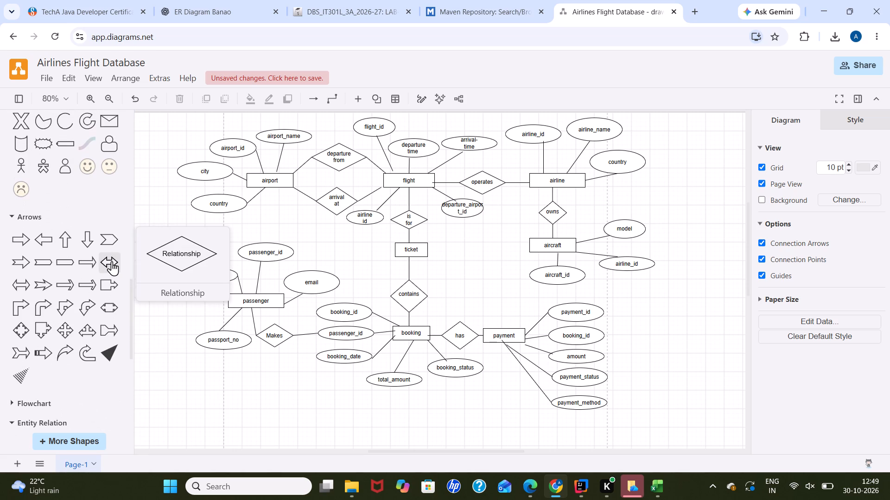
{"action": "scroll", "coordinate": [112, 261], "scroll_direction": "up", "scroll_amount": 6}
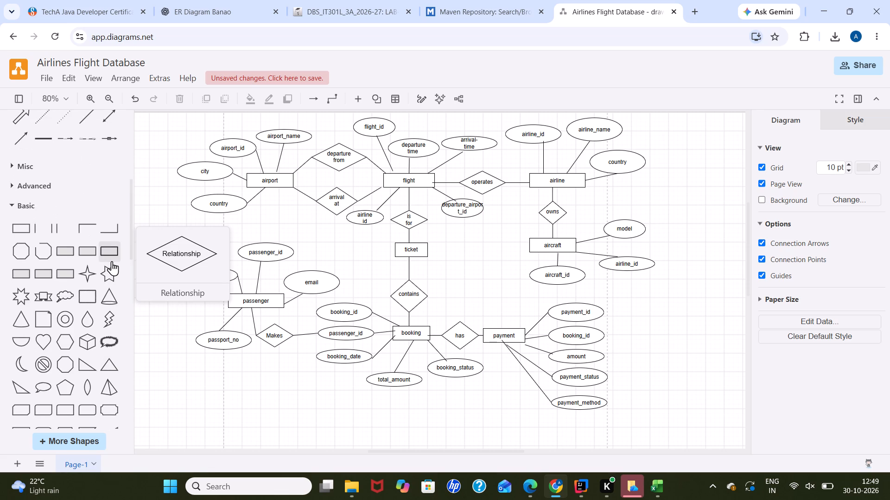
{"action": "scroll", "coordinate": [112, 261], "scroll_direction": "up", "scroll_amount": 1}
{"action": "left_click", "coordinate": [80, 256]}
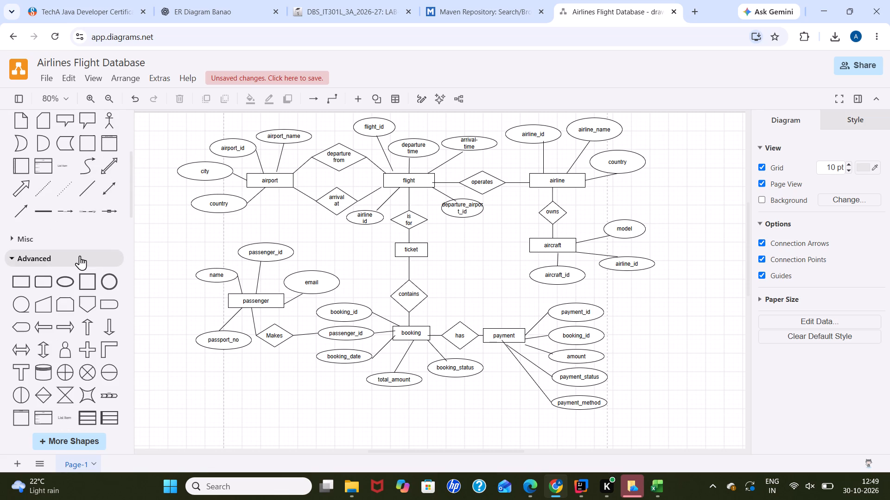
{"action": "scroll", "coordinate": [80, 256], "scroll_direction": "up", "scroll_amount": 4}
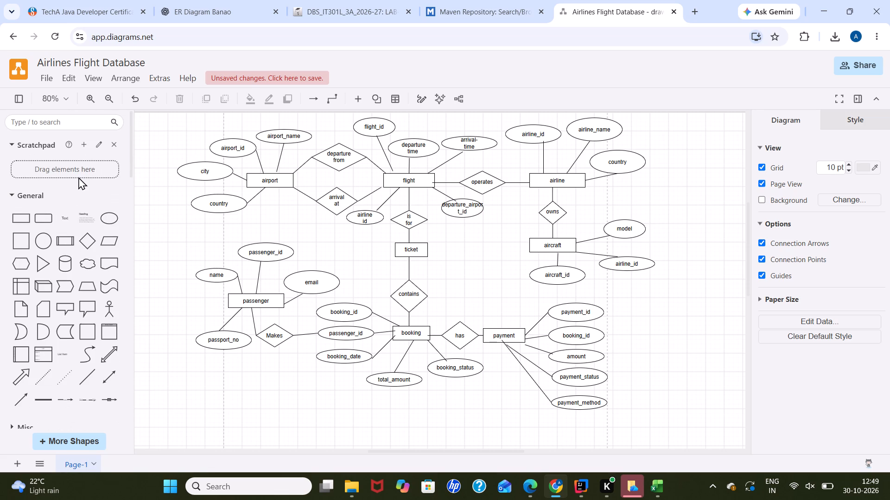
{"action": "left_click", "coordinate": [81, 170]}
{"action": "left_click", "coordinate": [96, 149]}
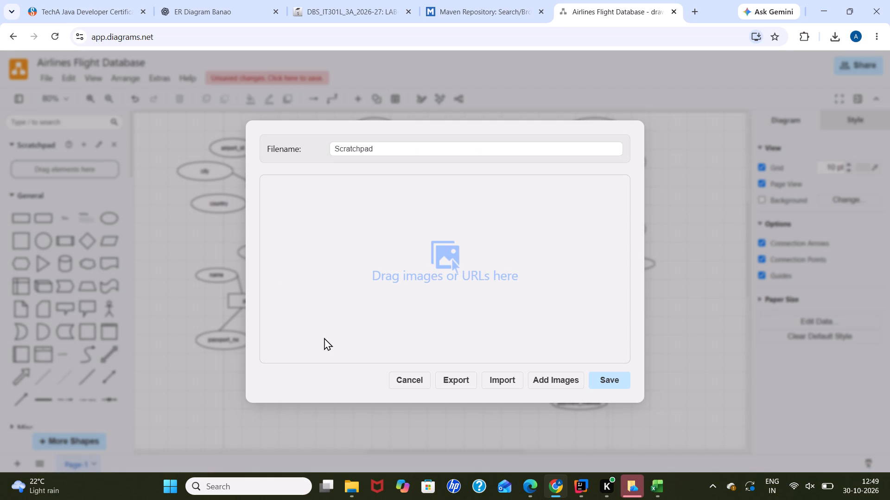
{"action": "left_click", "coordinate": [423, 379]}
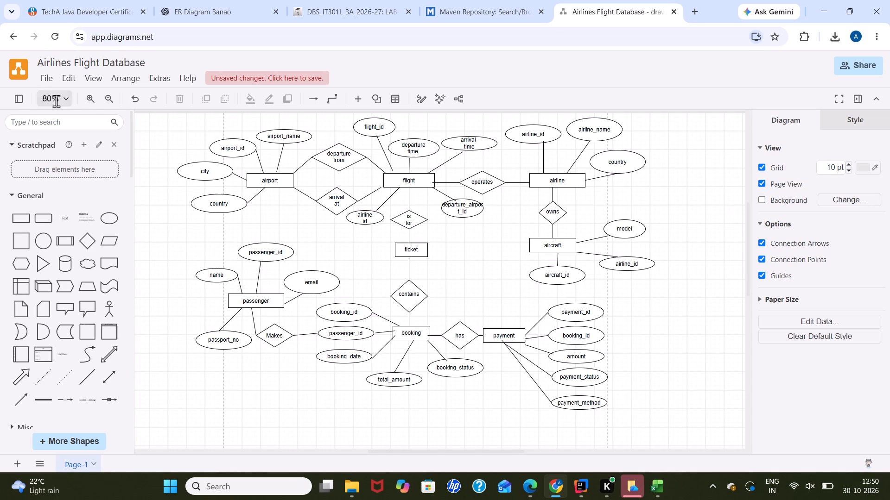
Save the diagram as the XML file Airlines Flight Database.drawio in Google Drive's My Drive, authorizing access to Google Drive.
{"action": "left_click", "coordinate": [47, 76]}
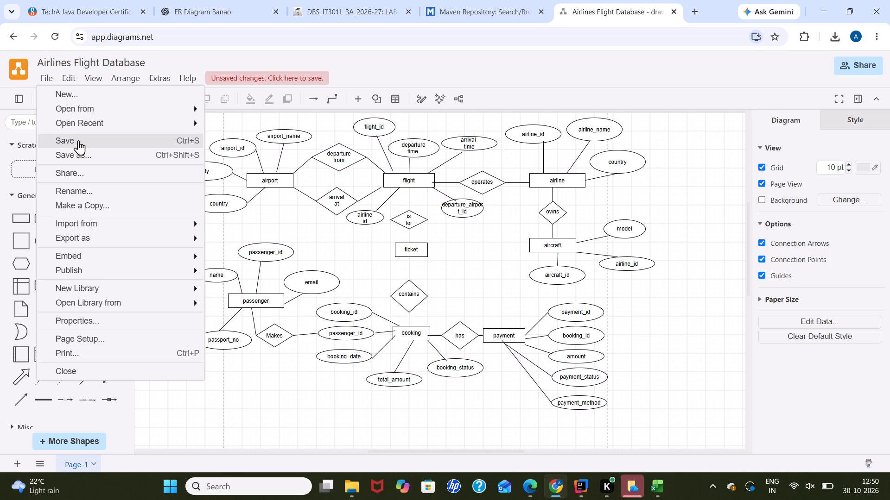
{"action": "left_click", "coordinate": [78, 140]}
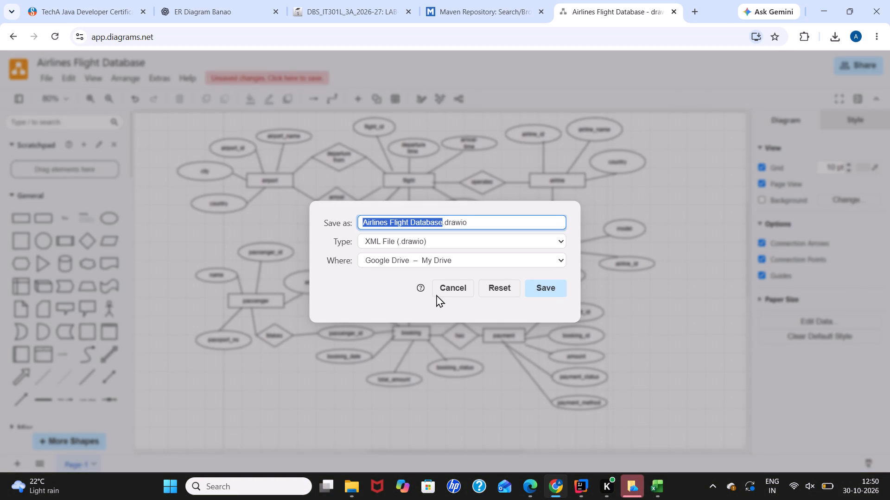
{"action": "left_click", "coordinate": [553, 287]}
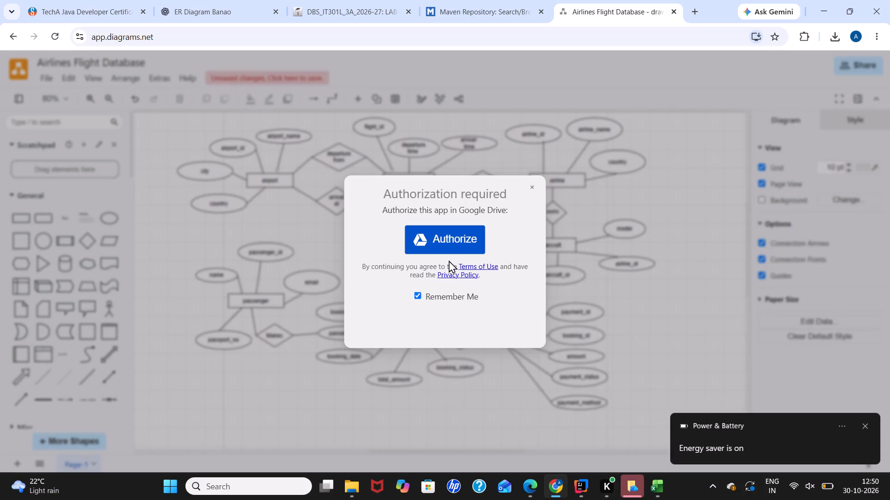
{"action": "left_click", "coordinate": [453, 243]}
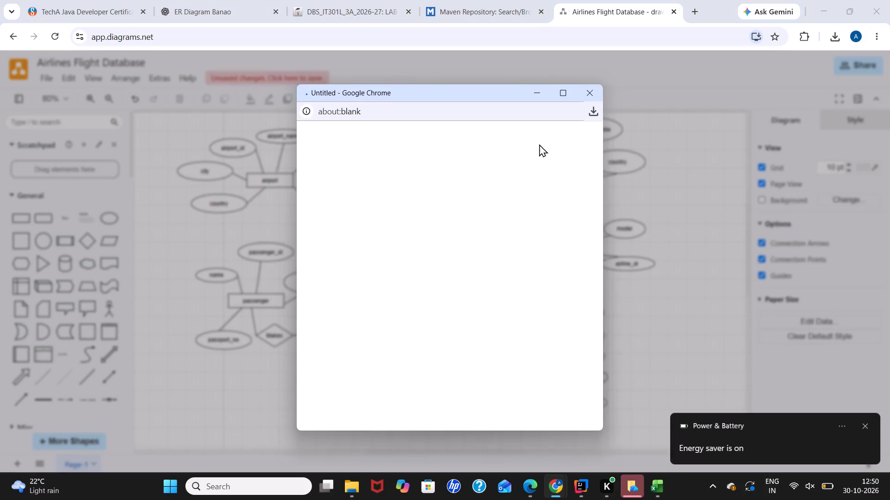